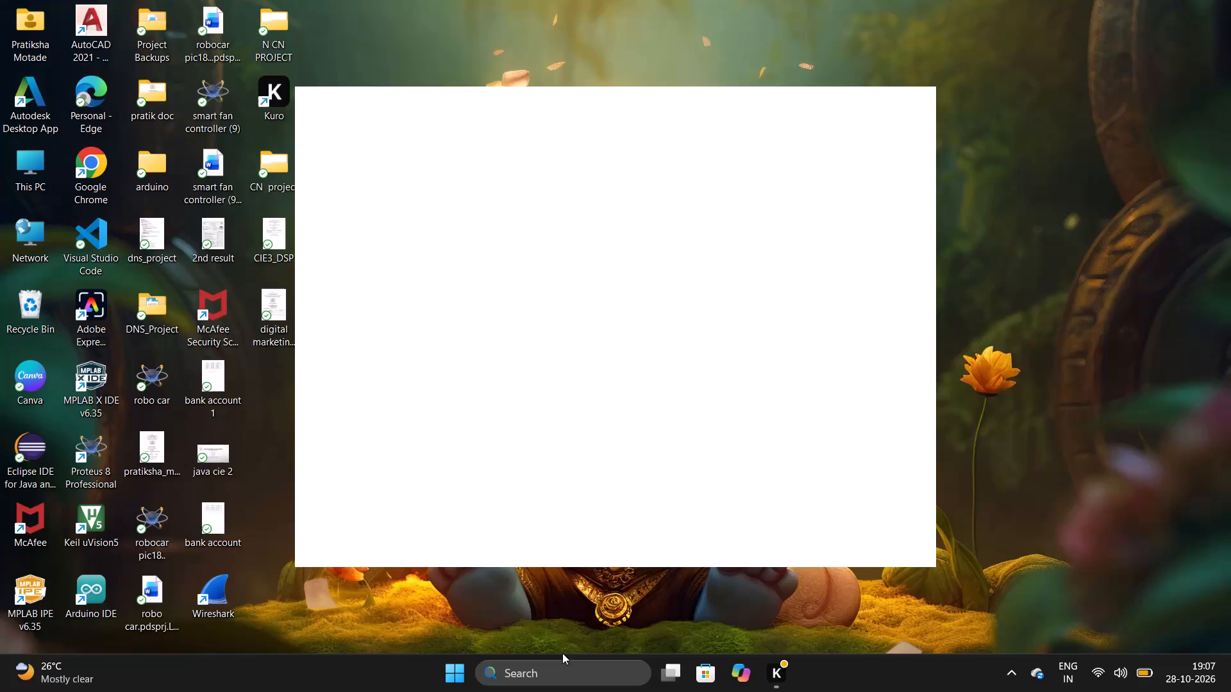
# Launch Mission Planner from the recent Windows searches.
pyautogui.click(551, 679)
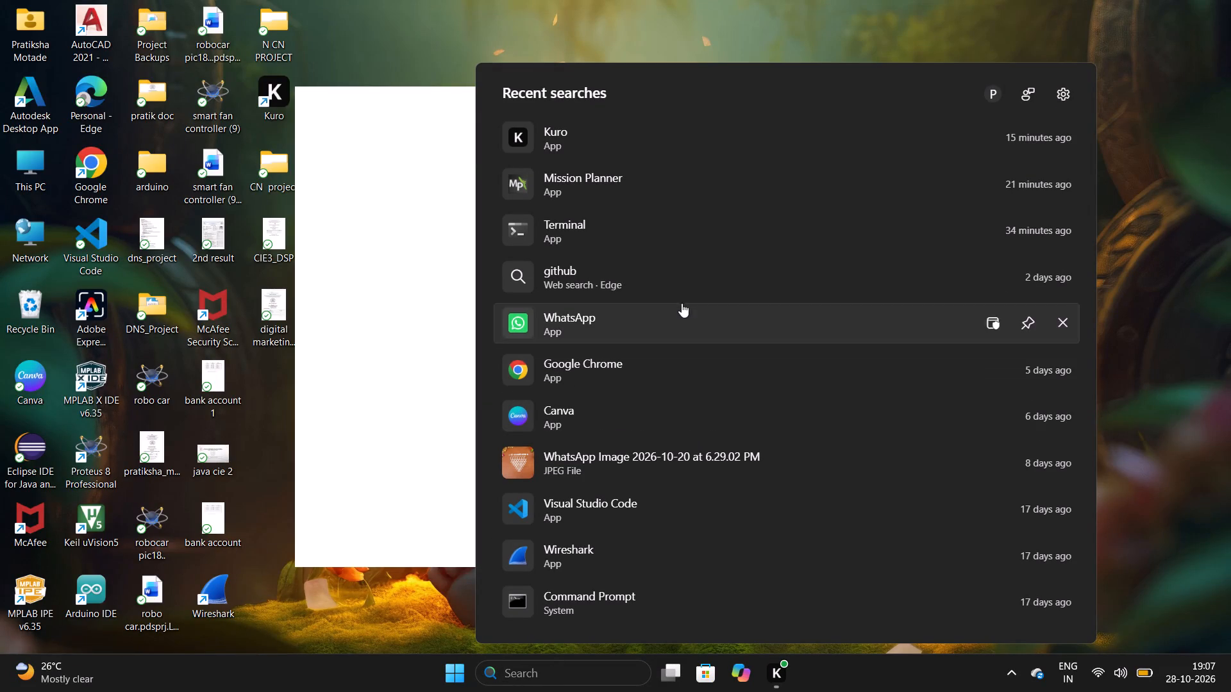
pyautogui.click(721, 185)
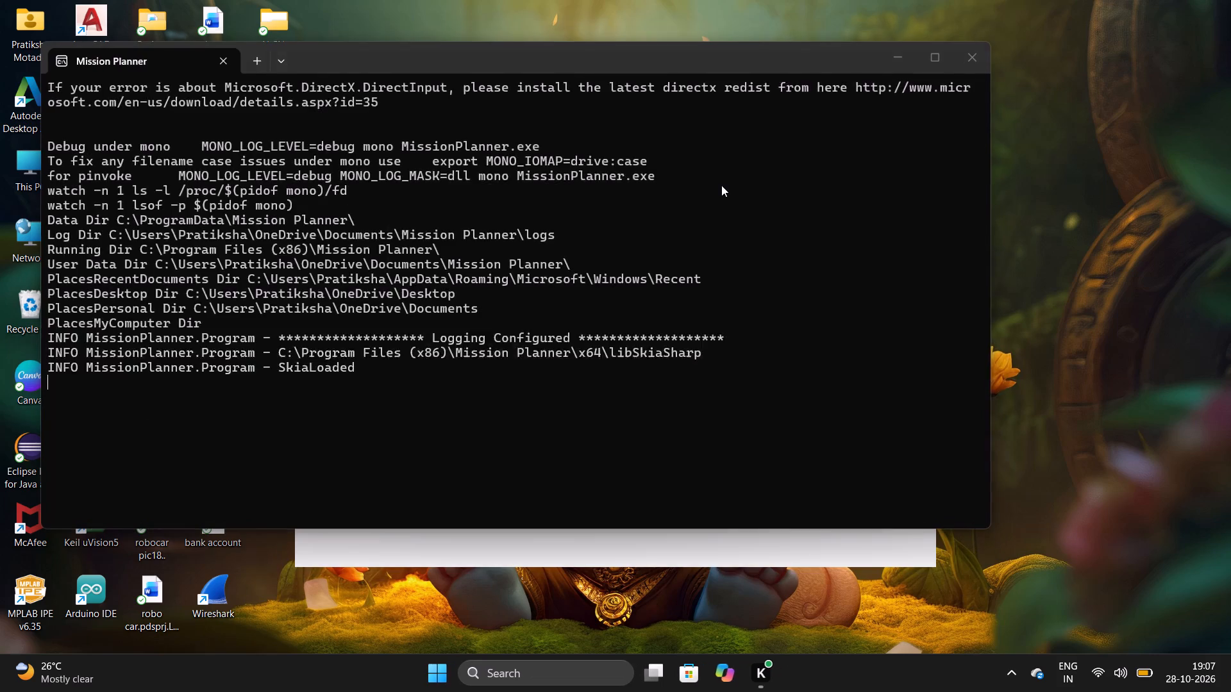
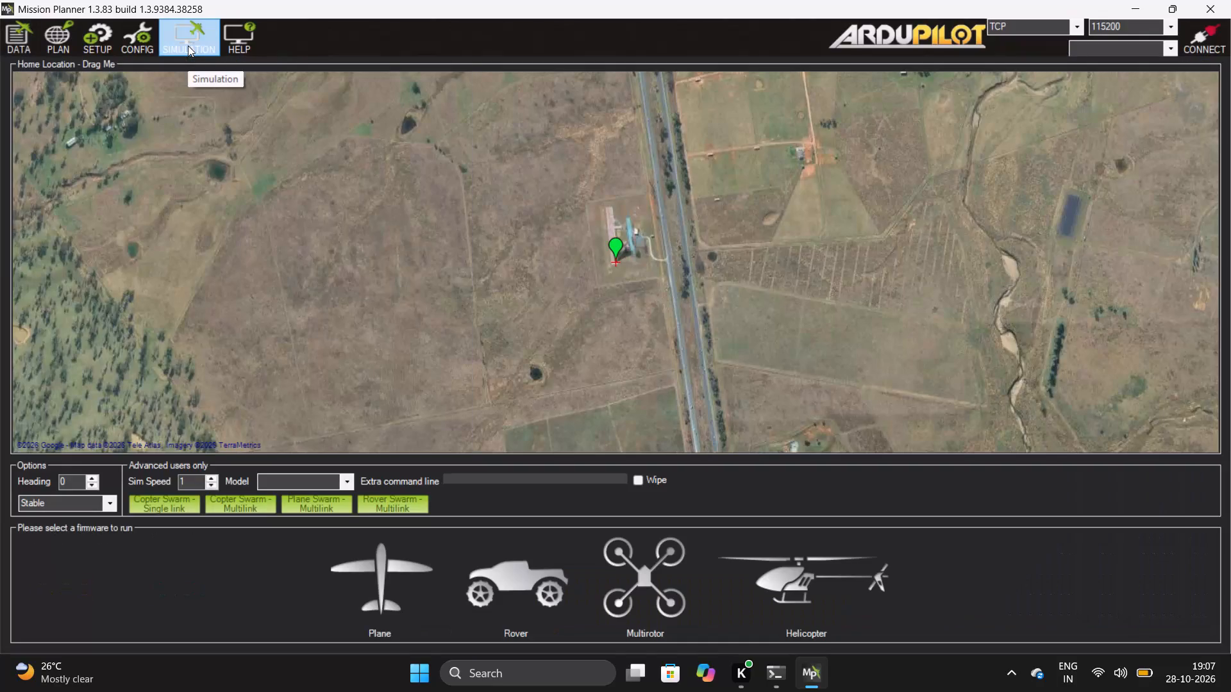
# Start the Stable Multirotor firmware simulation at the displayed home location.
pyautogui.click(644, 595)
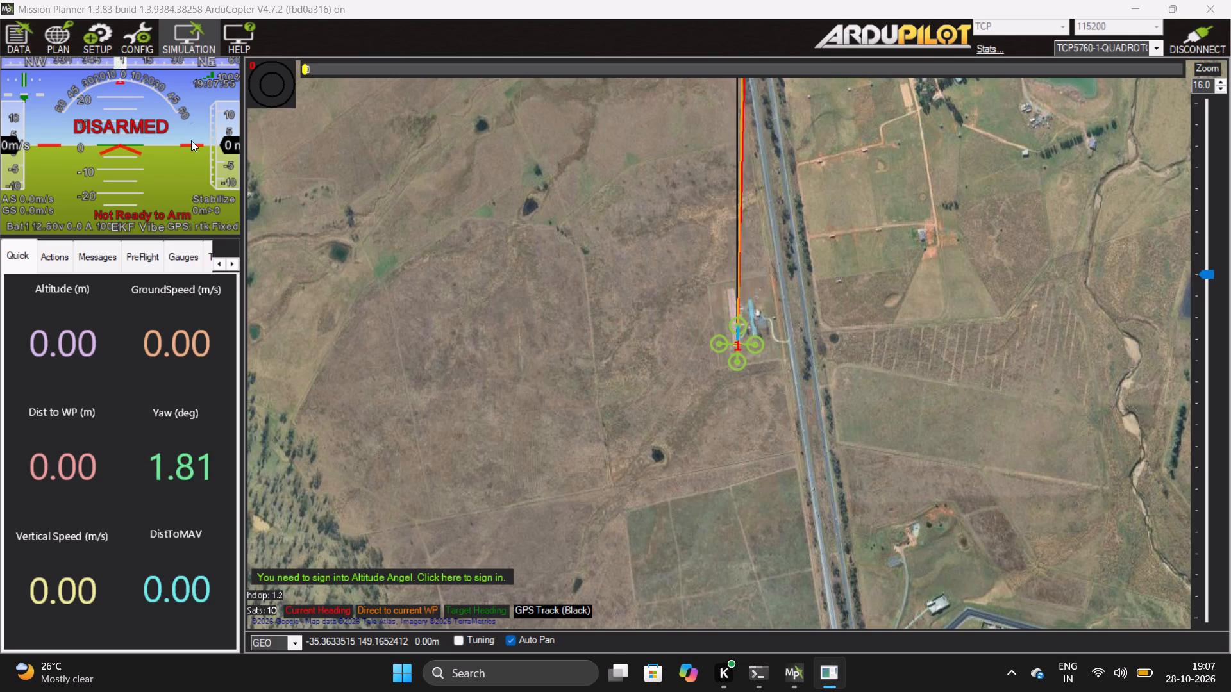
# Add a mission waypoint northwest of the home location in the flight planner.
pyautogui.click(65, 43)
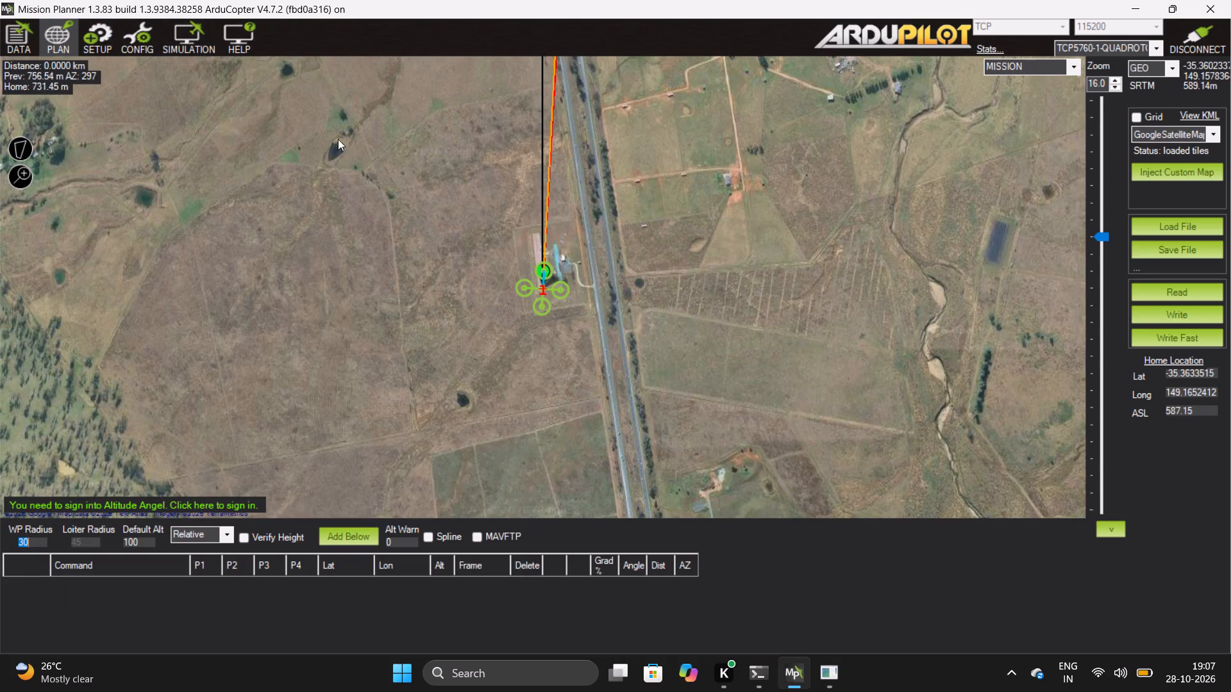
pyautogui.click(417, 167)
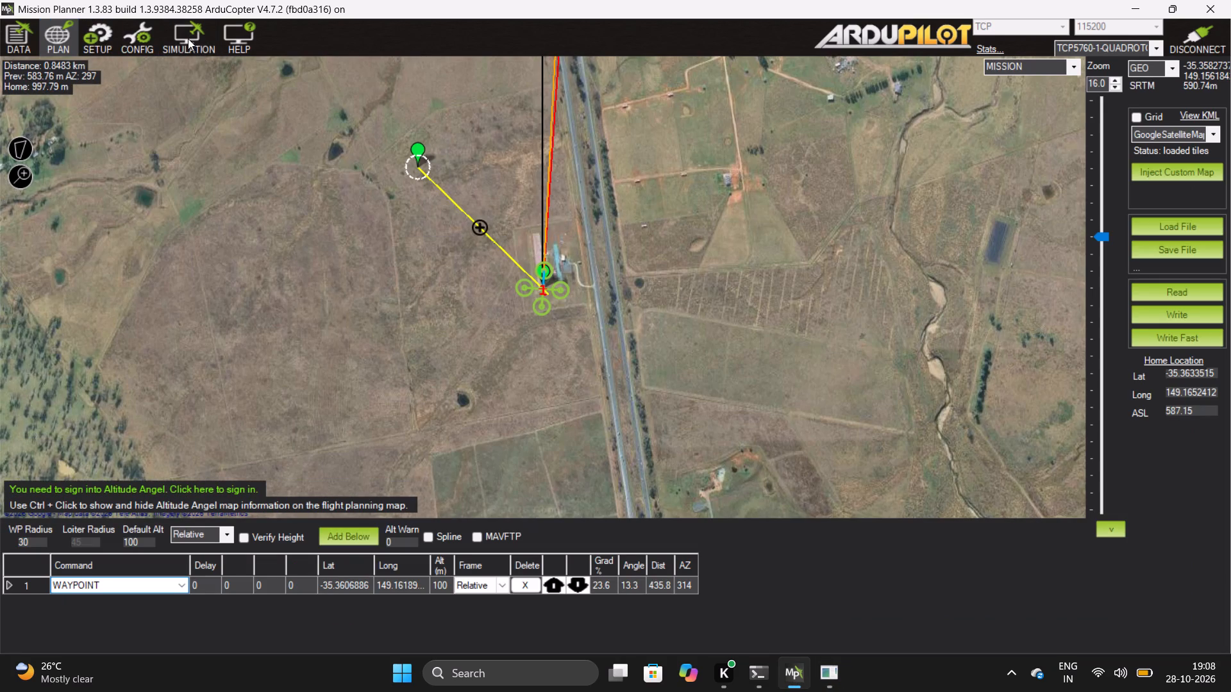
# Set the simulation model to quad.
pyautogui.click(188, 38)
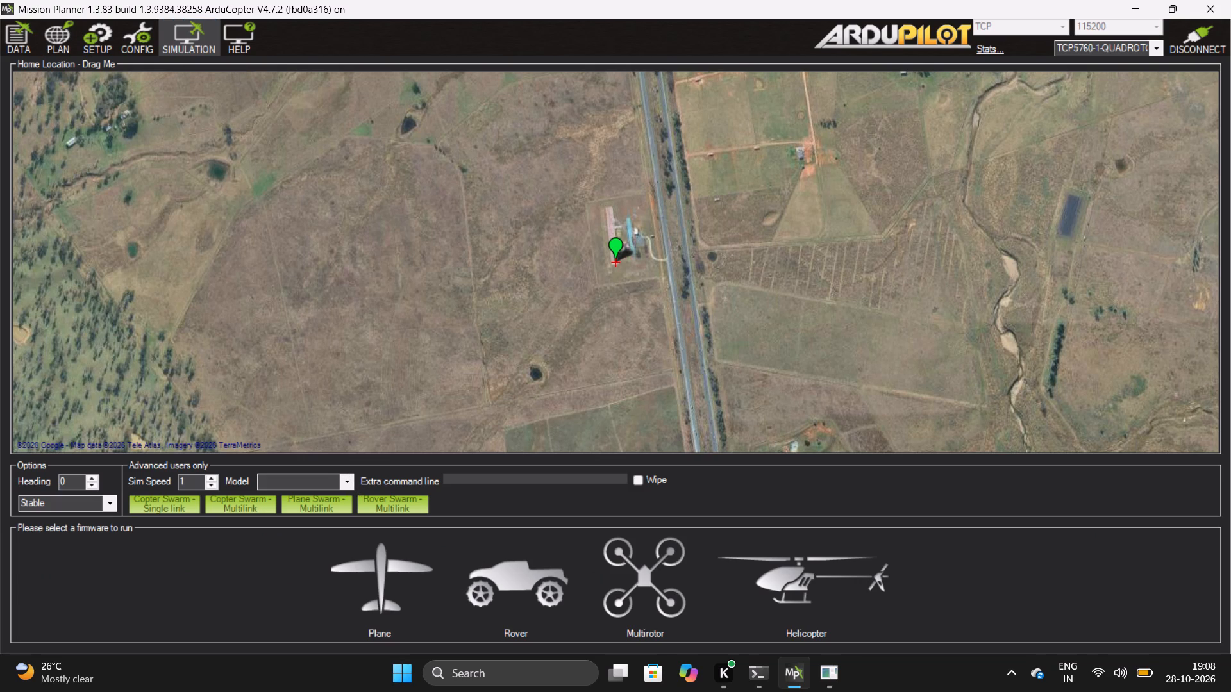
pyautogui.click(345, 483)
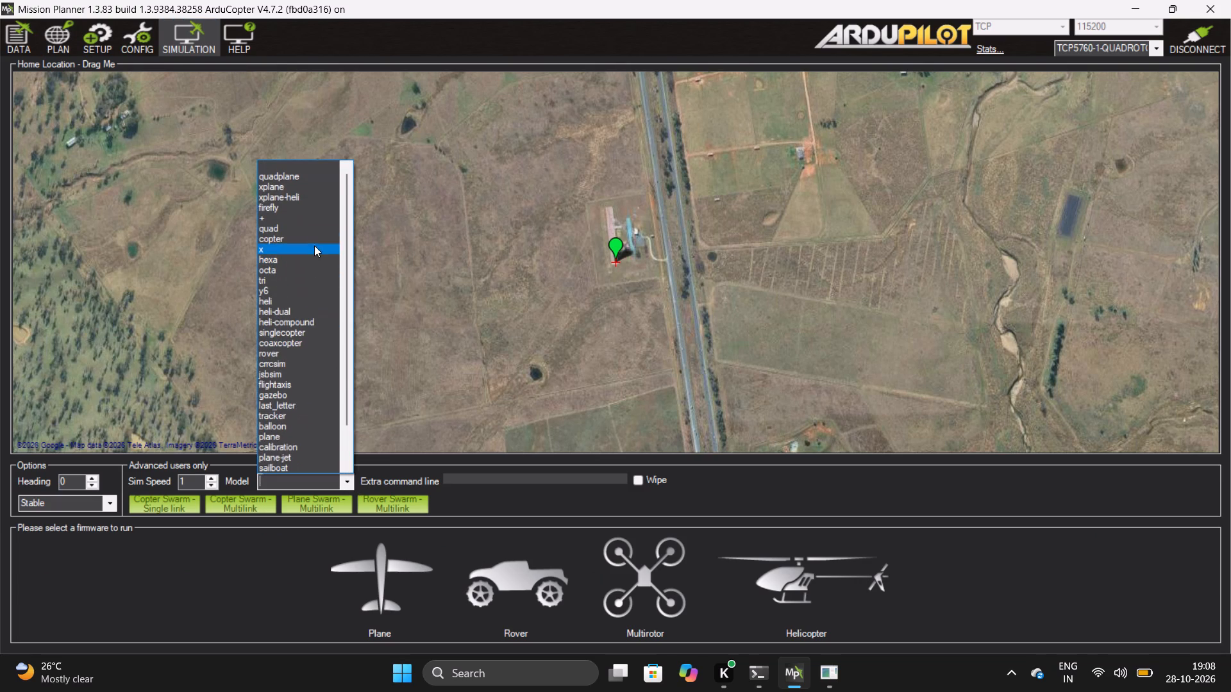
pyautogui.click(306, 226)
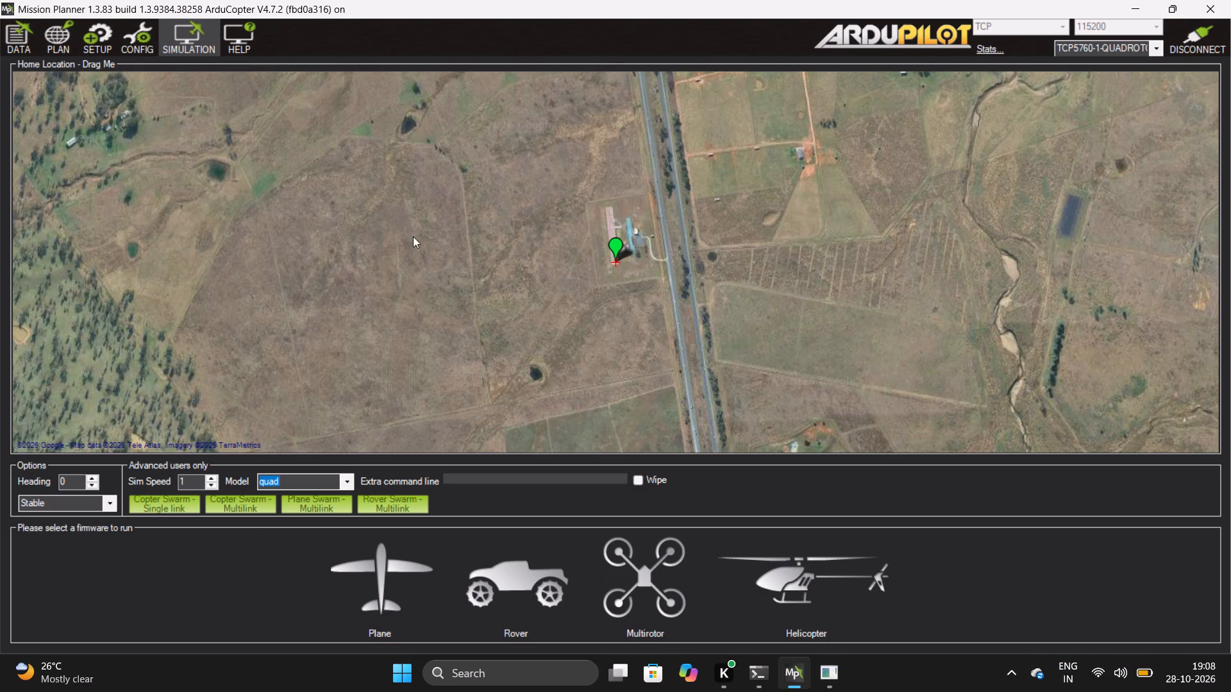
# Draw a roughly rectangular polygon around the home location in the flight planner, with extra vertices extending east from its northeast corner.
pyautogui.click(56, 35)
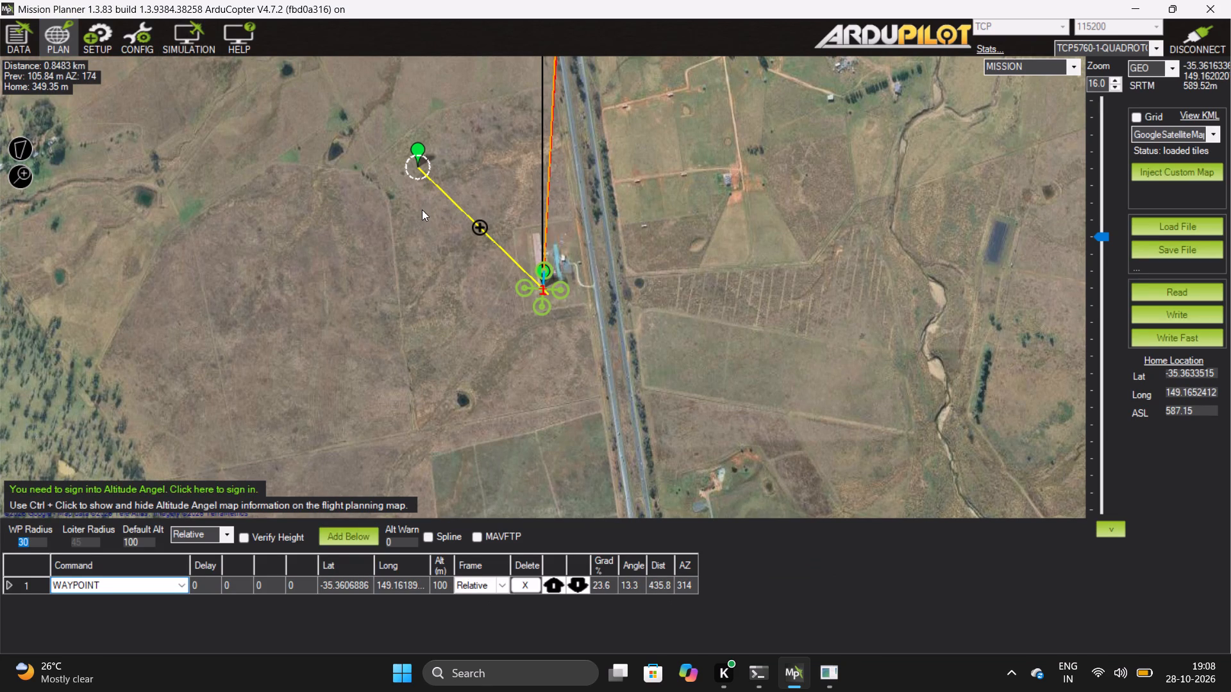
pyautogui.rightClick(422, 210)
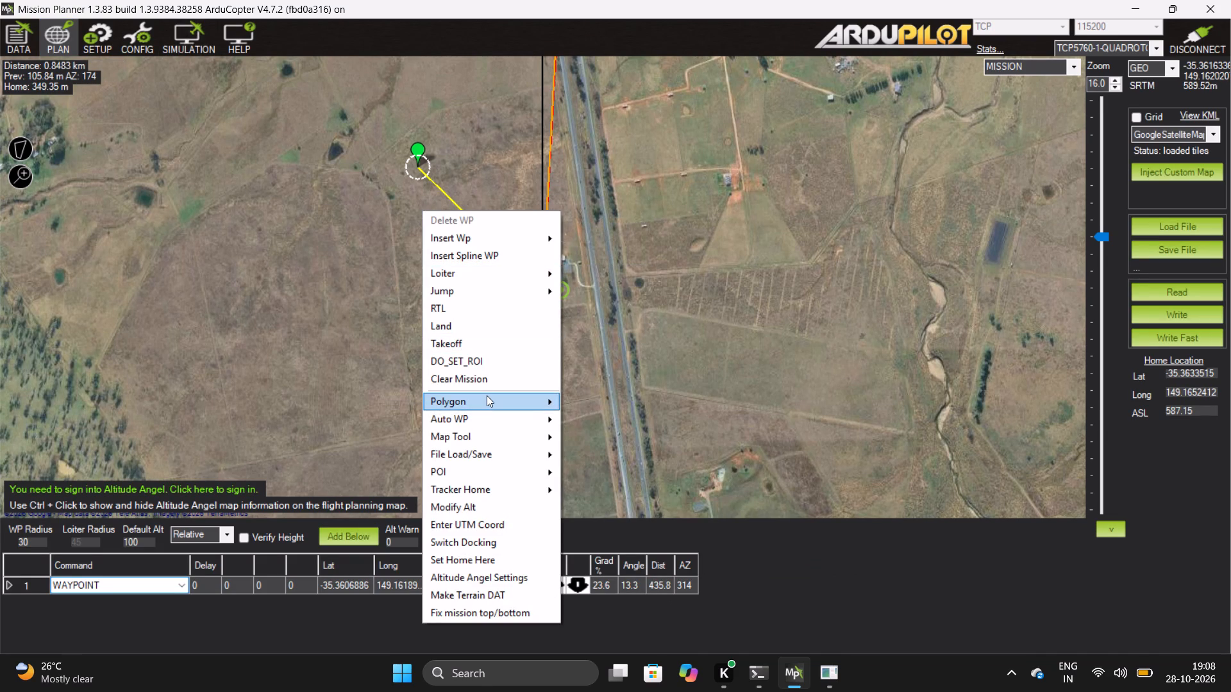
pyautogui.click(487, 395)
pyautogui.click(632, 399)
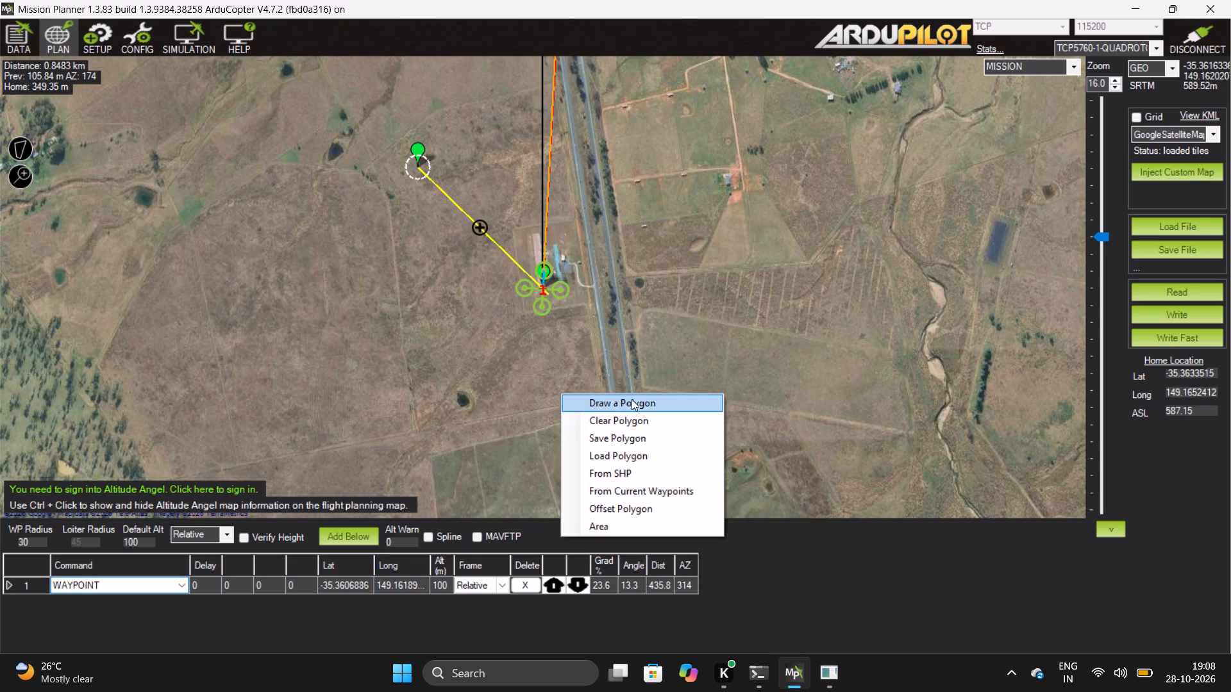
pyautogui.click(468, 206)
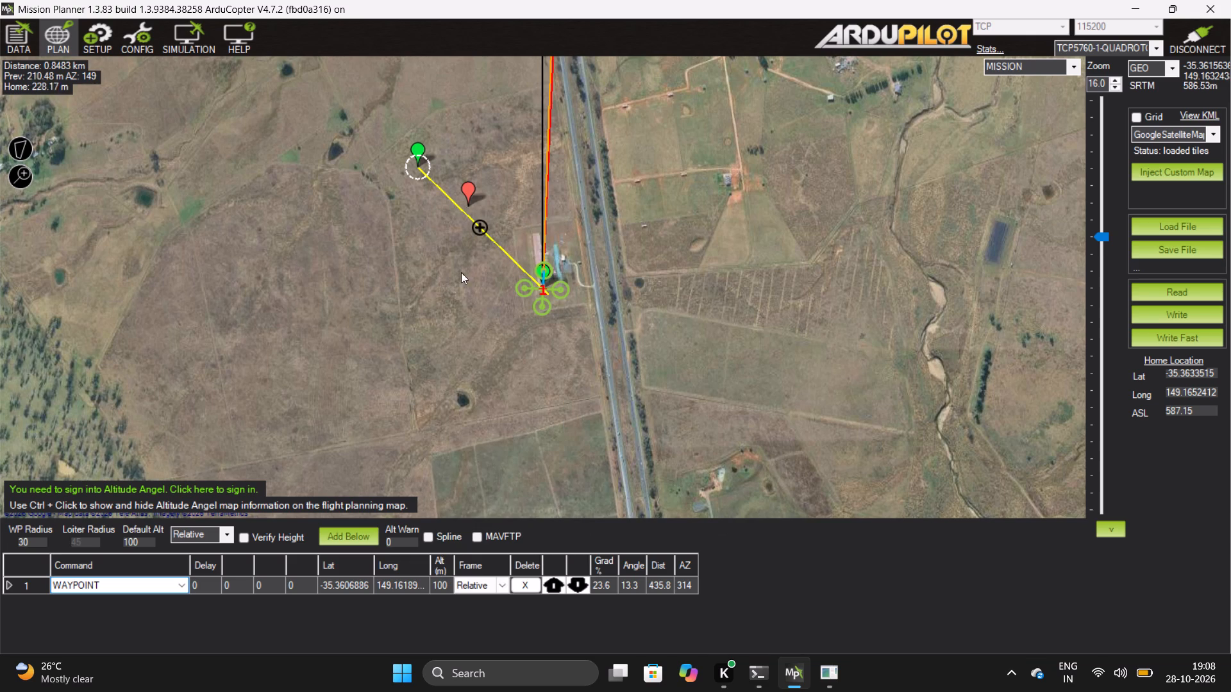
pyautogui.click(461, 349)
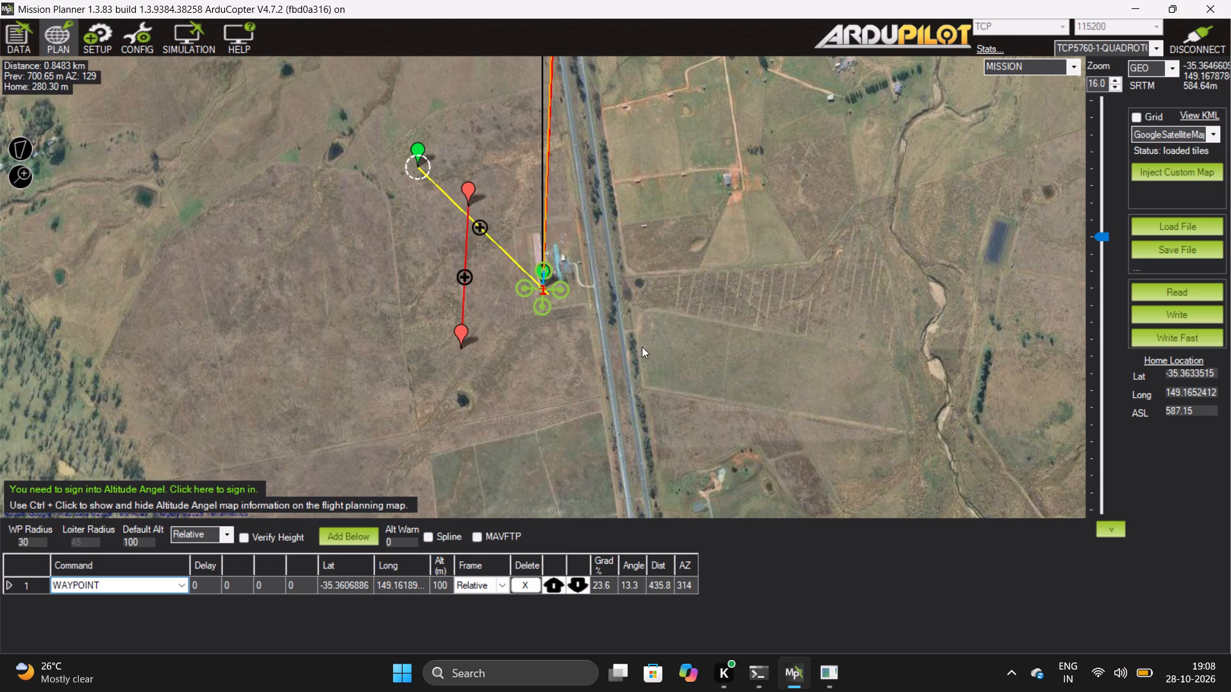
pyautogui.click(644, 343)
pyautogui.click(659, 227)
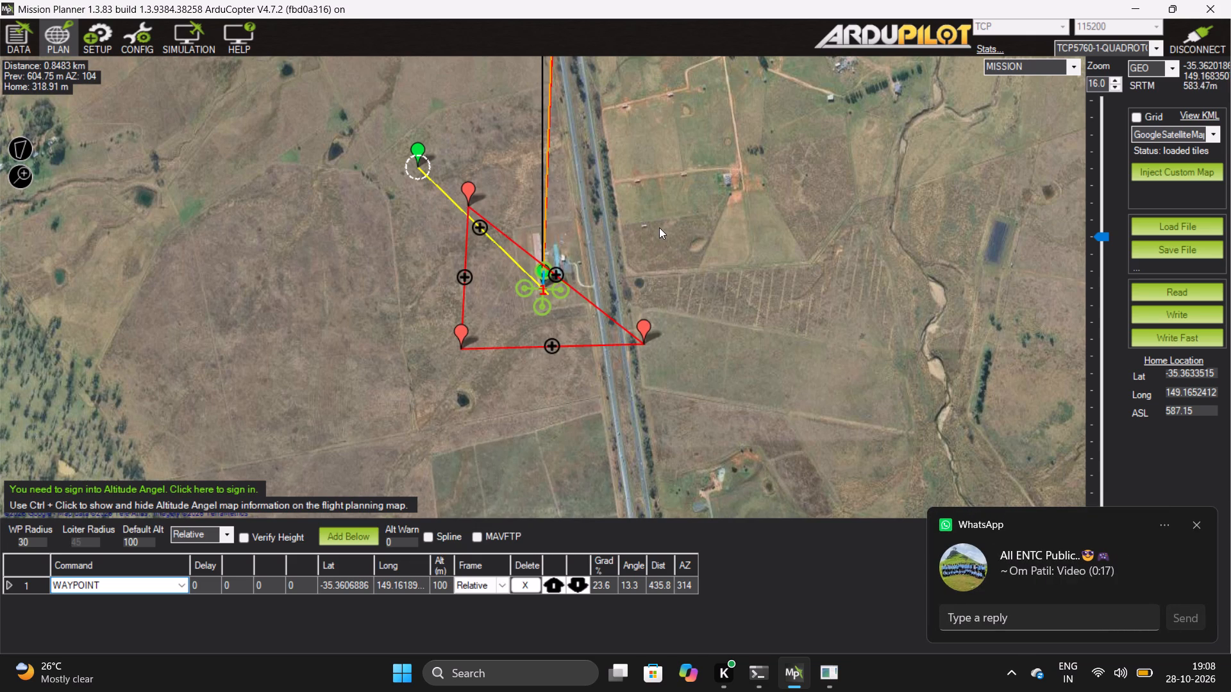
pyautogui.click(659, 227)
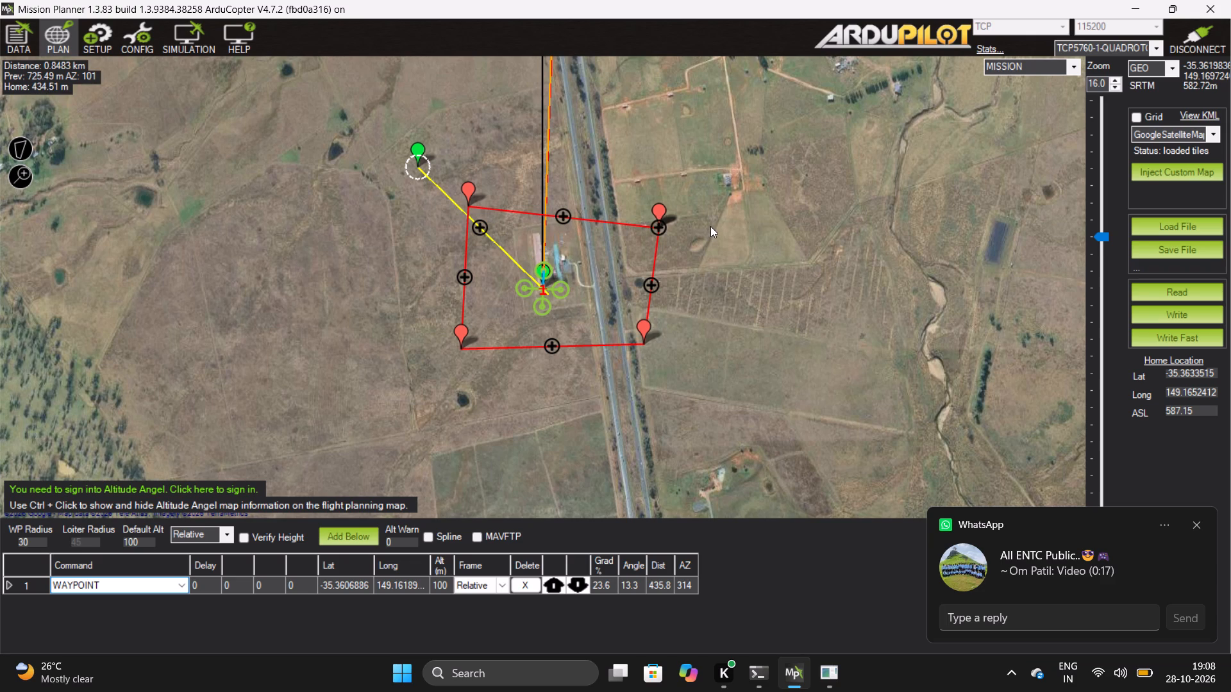
pyautogui.click(710, 226)
pyautogui.click(677, 240)
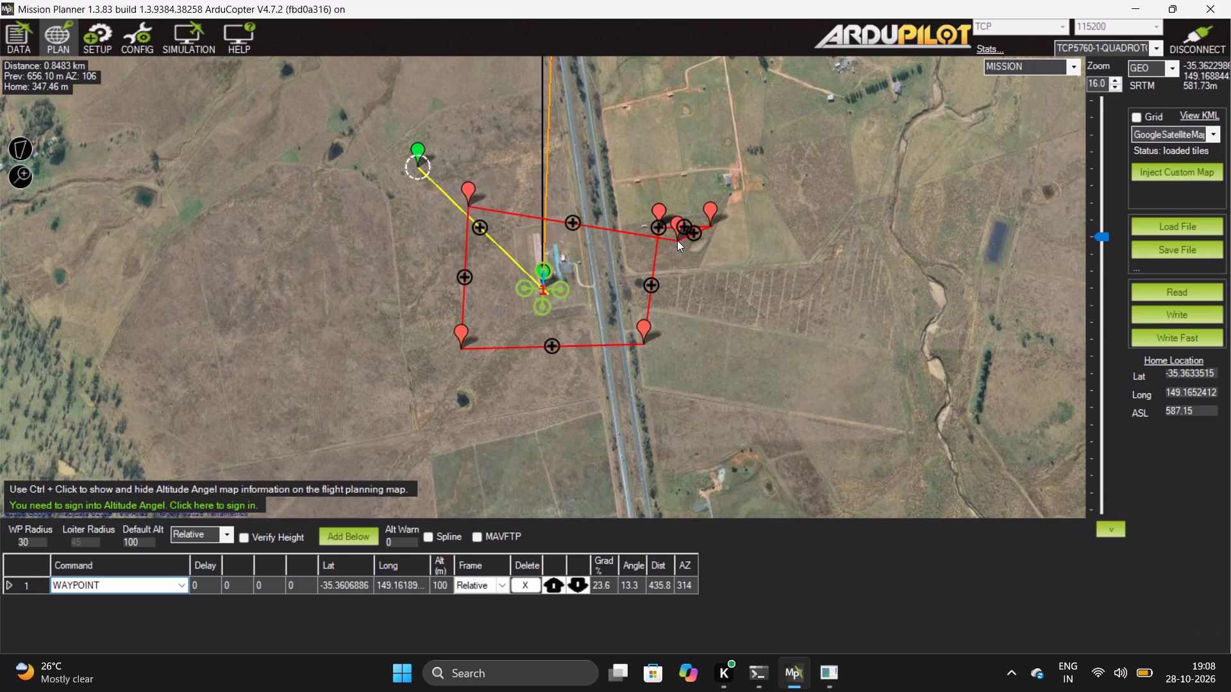
pyautogui.click(658, 226)
# Start an automatic Survey (Grid) mission from the drawn polygon.
pyautogui.rightClick(658, 226)
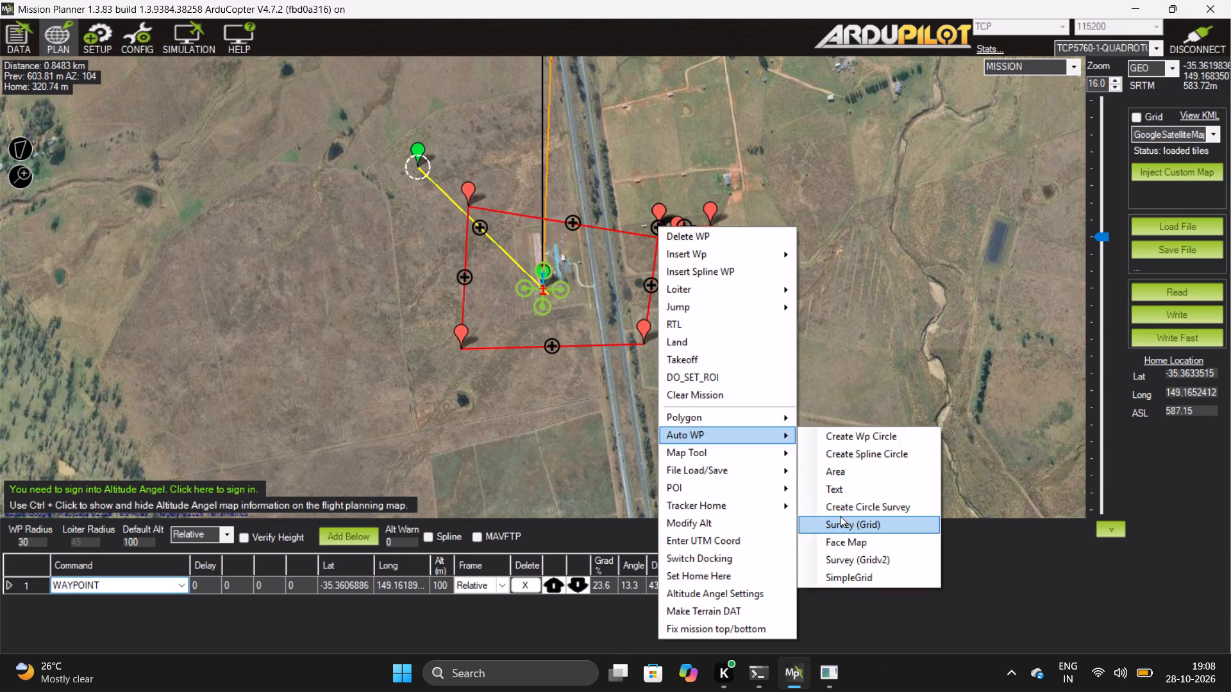
pyautogui.click(849, 520)
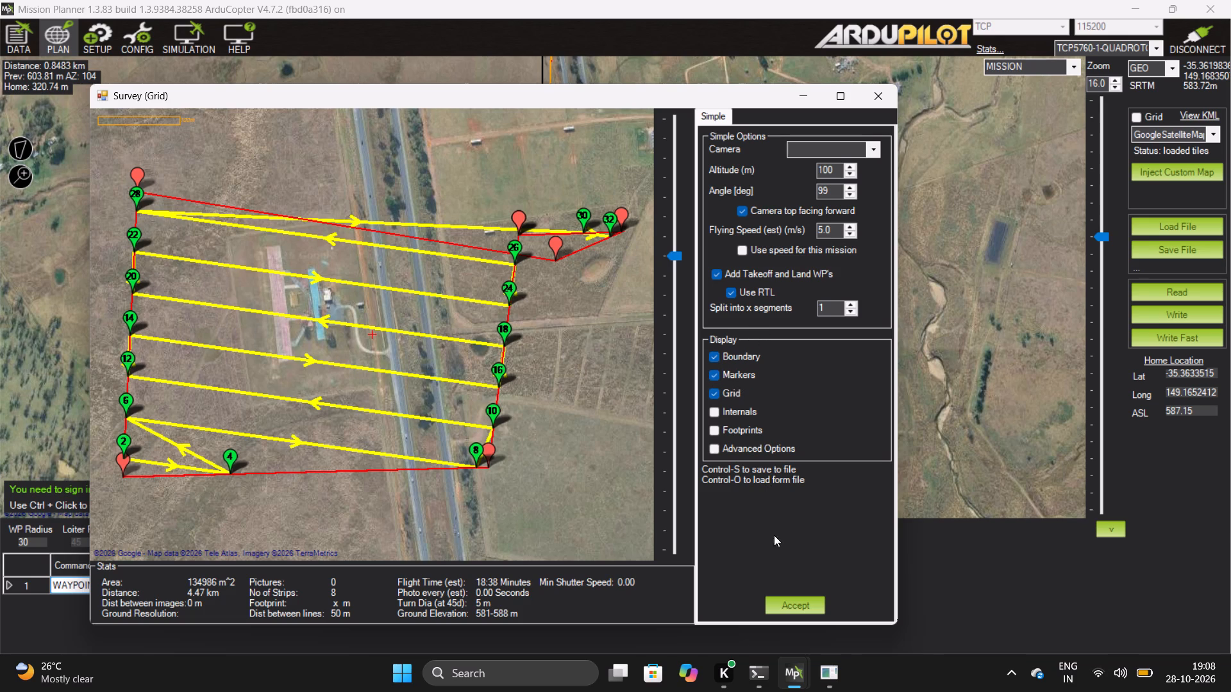
# Accept the survey grid and write the resulting mission to the vehicle.
pyautogui.click(801, 603)
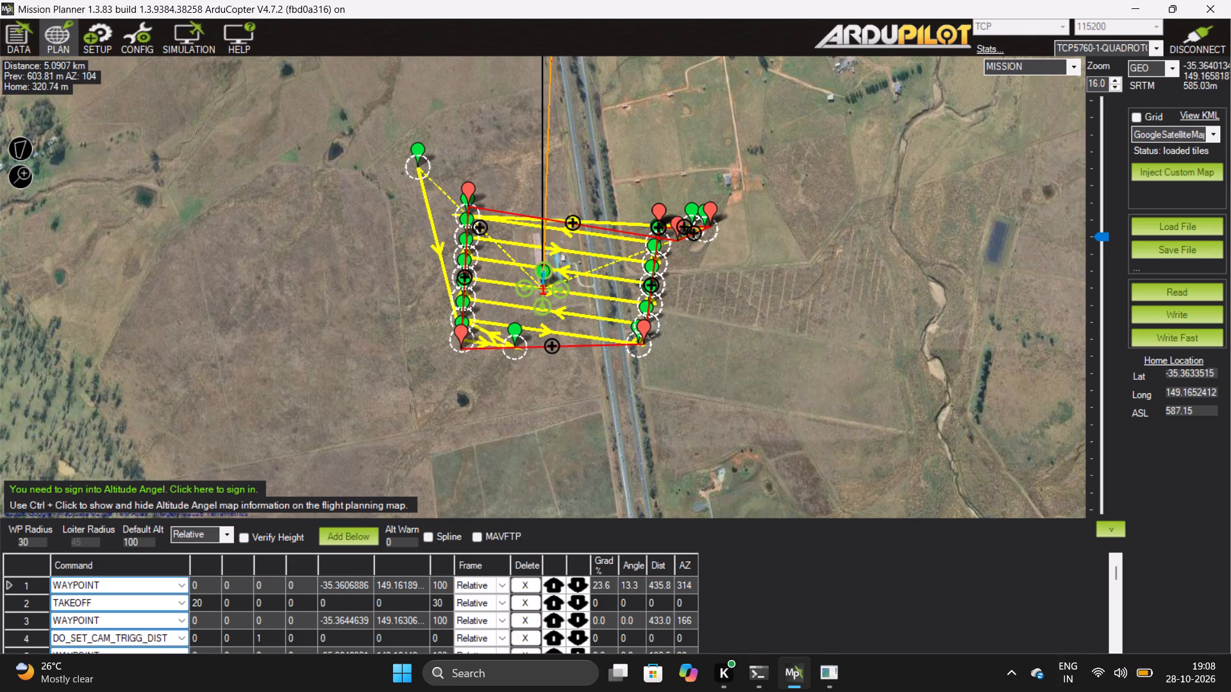
pyautogui.click(1171, 314)
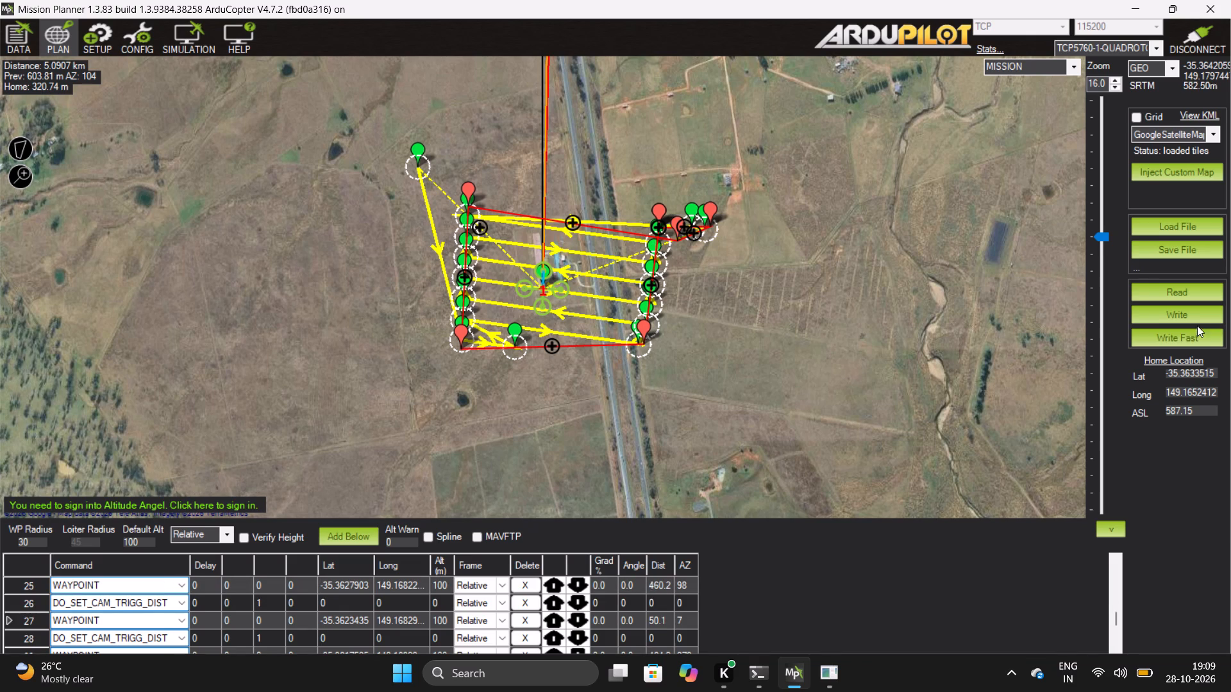
pyautogui.click(1180, 316)
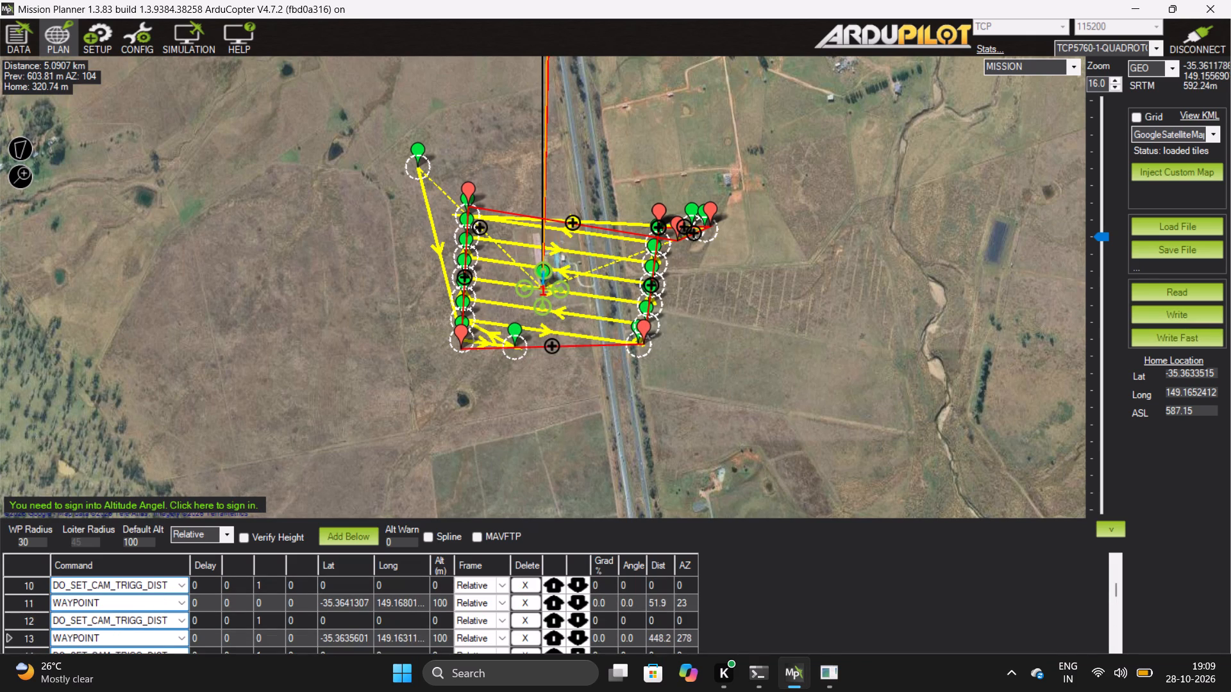
# Choose Mission_Start as the flight action, Stabilize as the mode option and Home Location as the mount option in Flight Data.
pyautogui.click(13, 37)
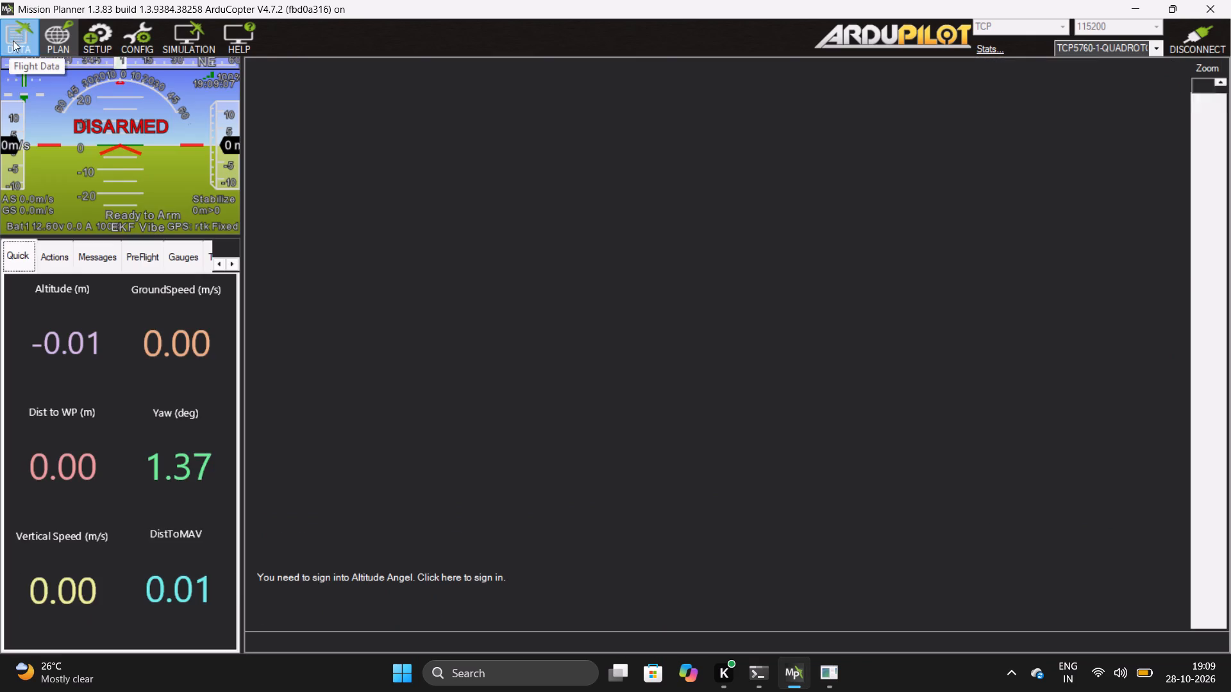
pyautogui.click(50, 253)
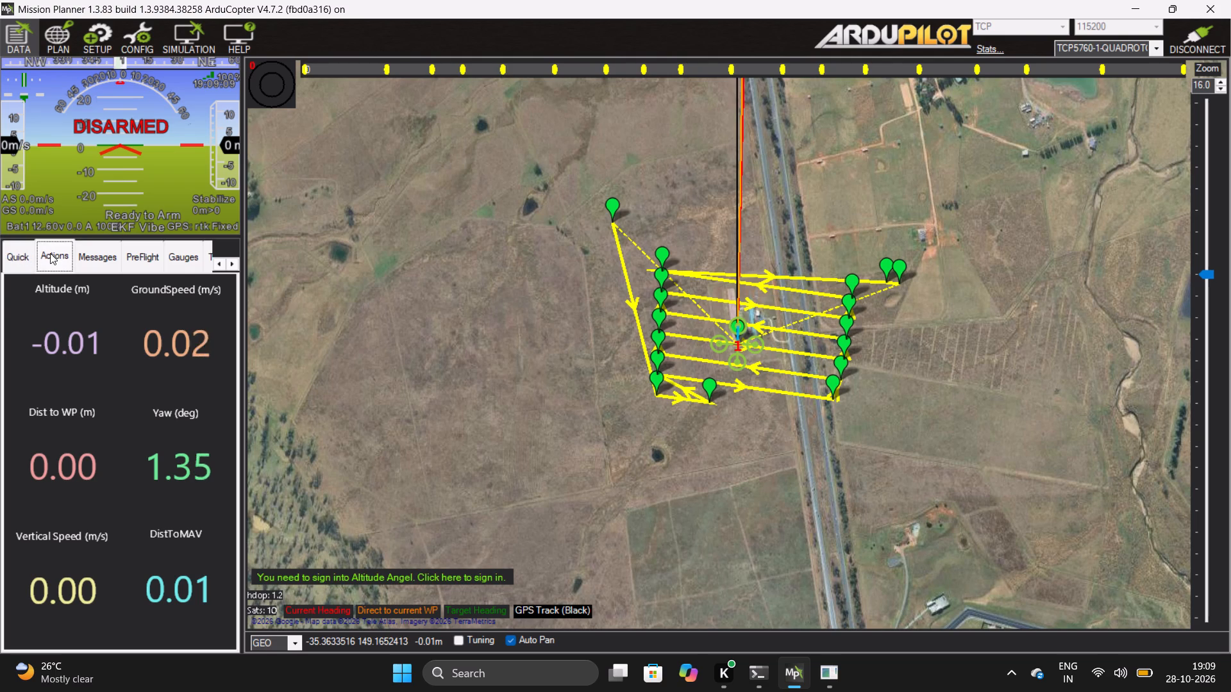
pyautogui.click(38, 284)
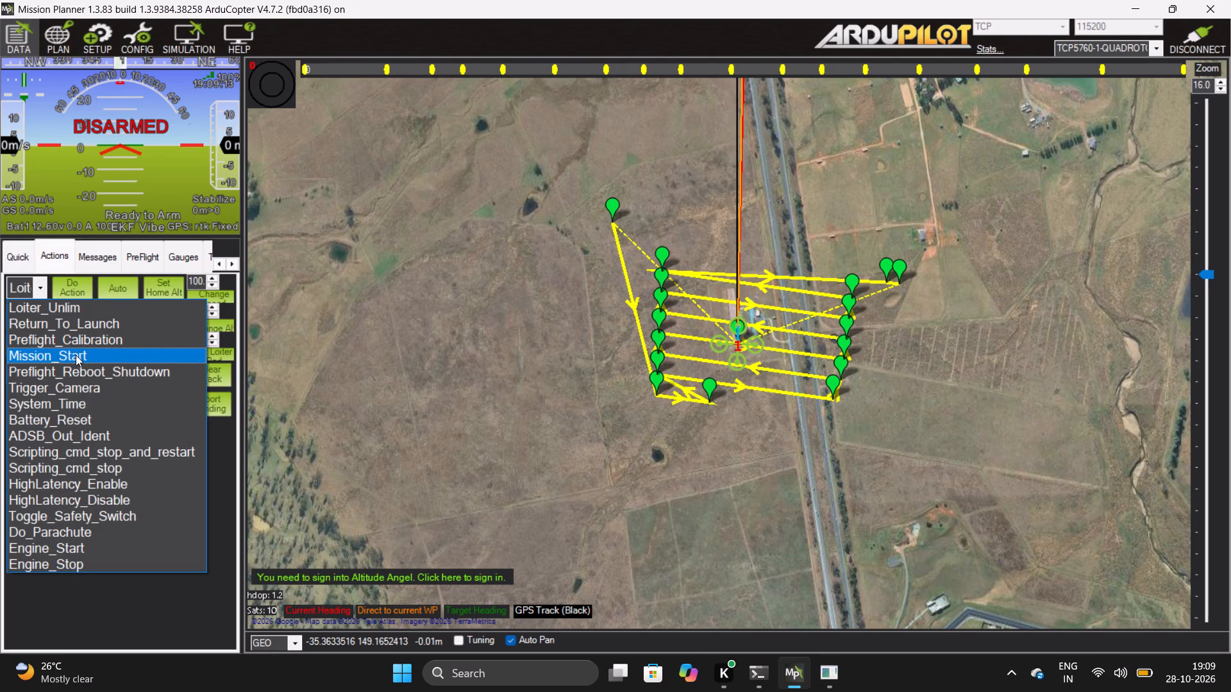
pyautogui.click(85, 354)
pyautogui.click(47, 308)
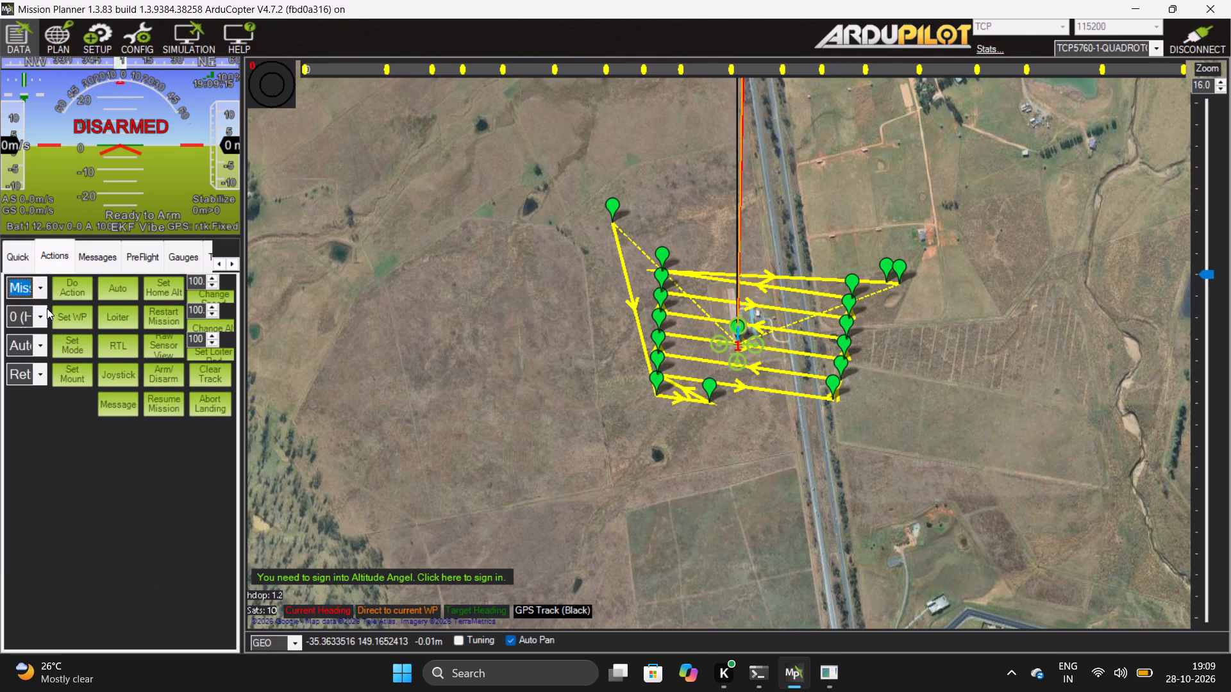
pyautogui.click(40, 340)
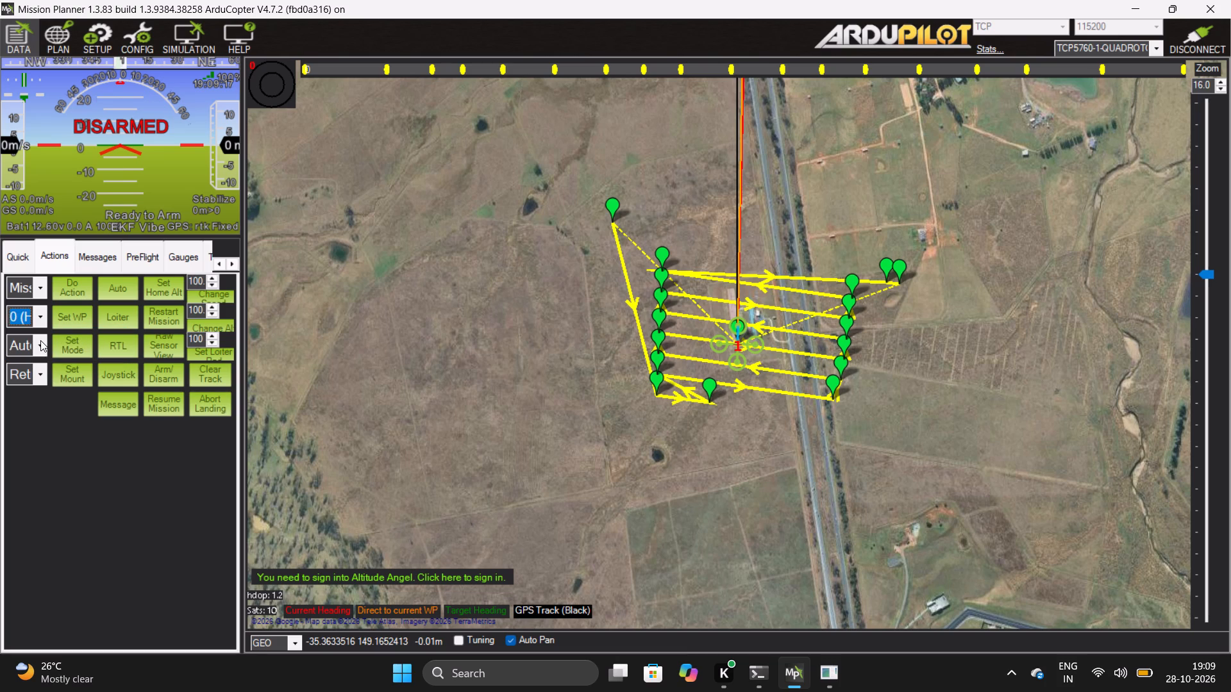
pyautogui.click(40, 340)
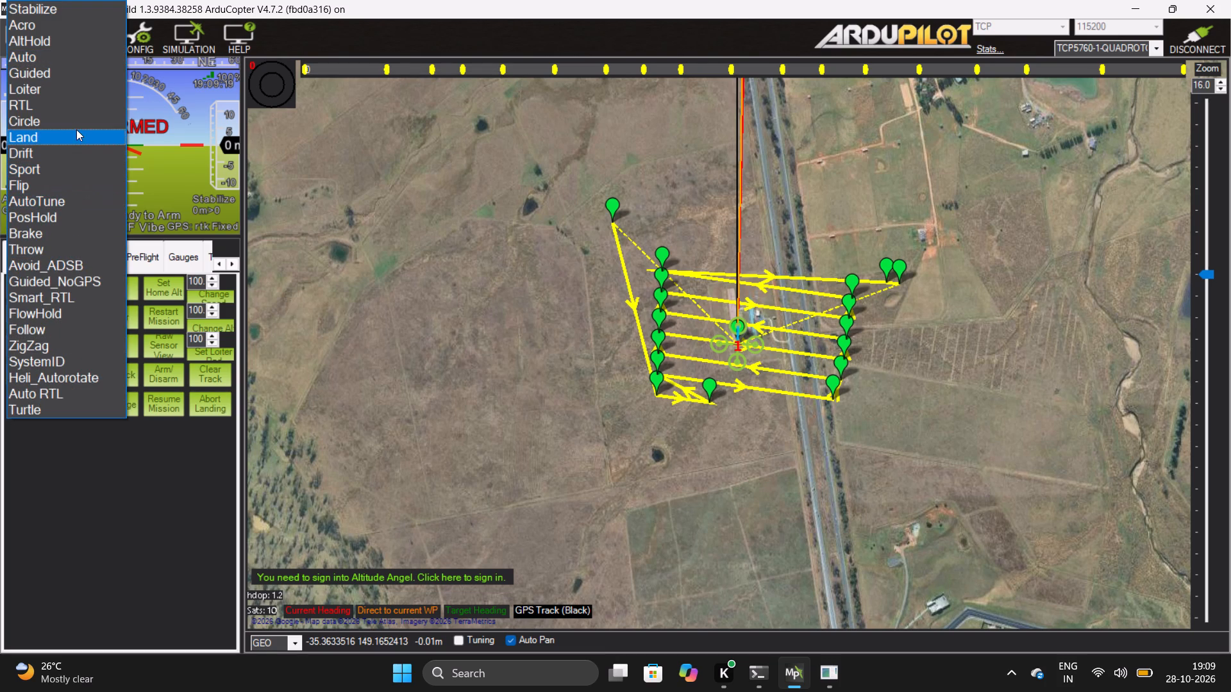
pyautogui.click(88, 8)
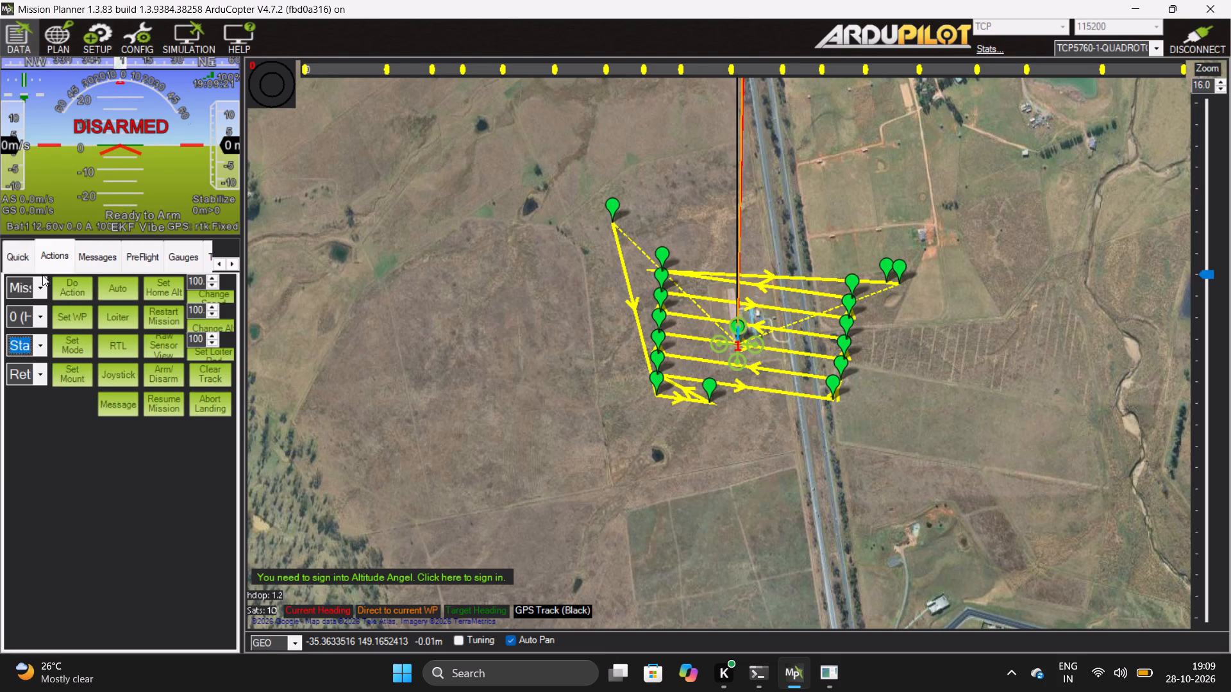
pyautogui.click(38, 378)
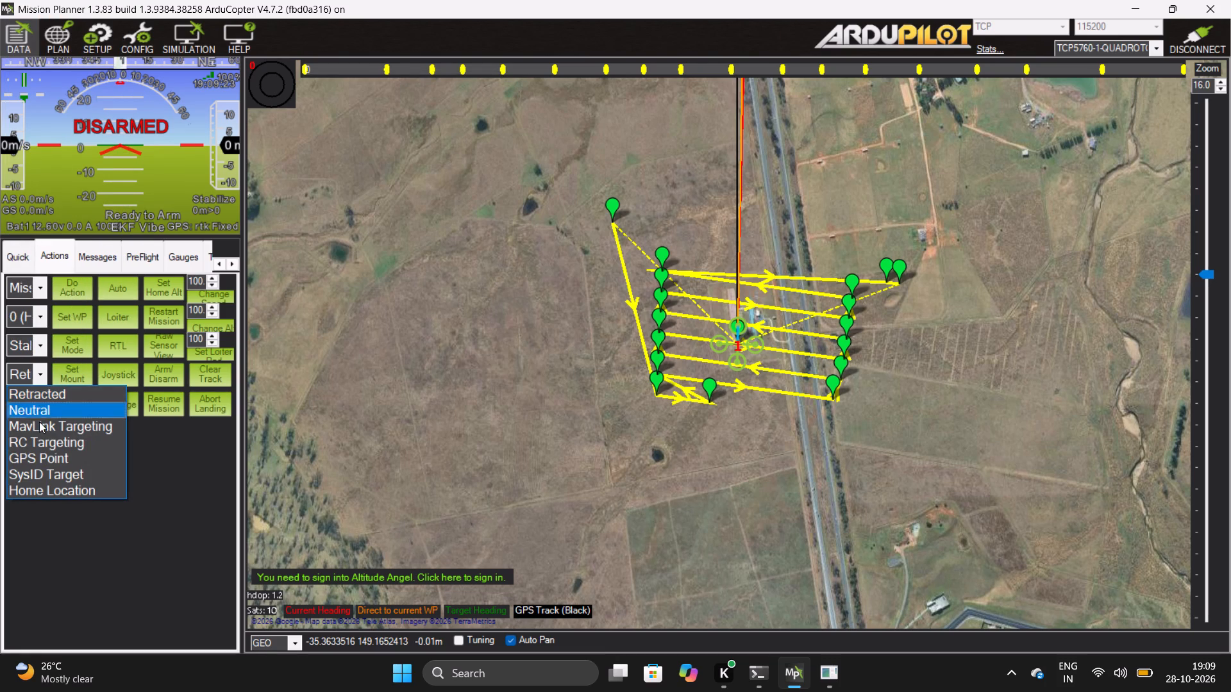
pyautogui.click(53, 492)
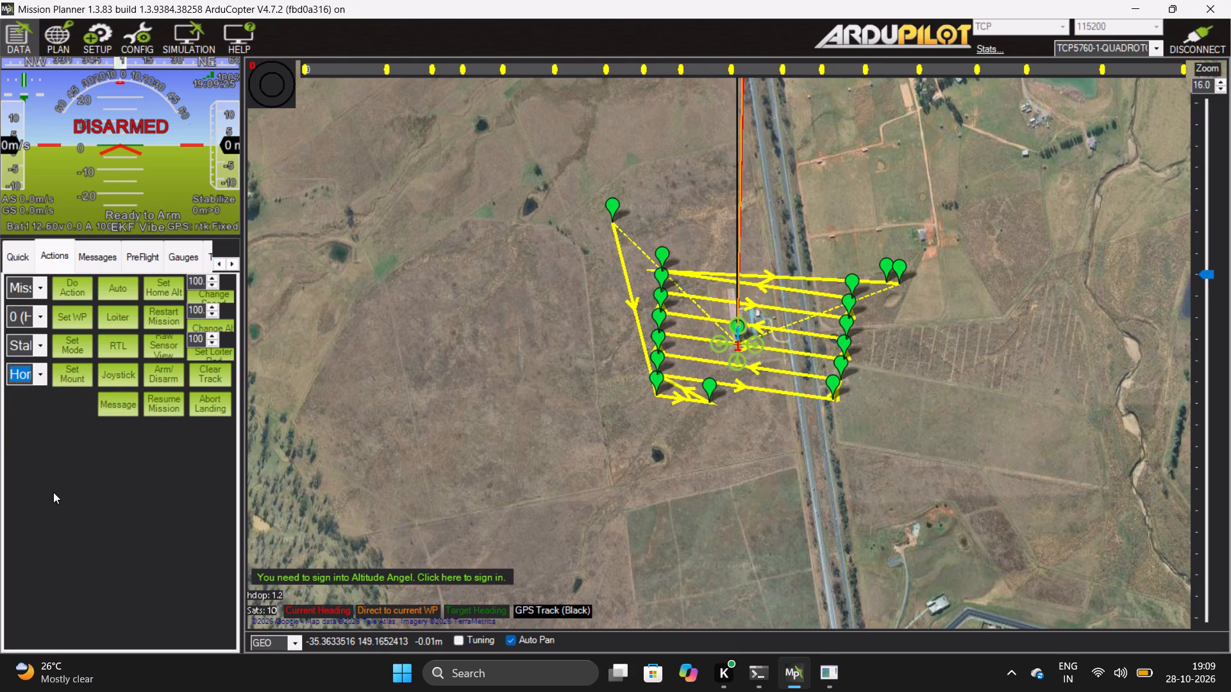
# Switch the quadcopter to Loiter mode and arm it.
pyautogui.click(119, 313)
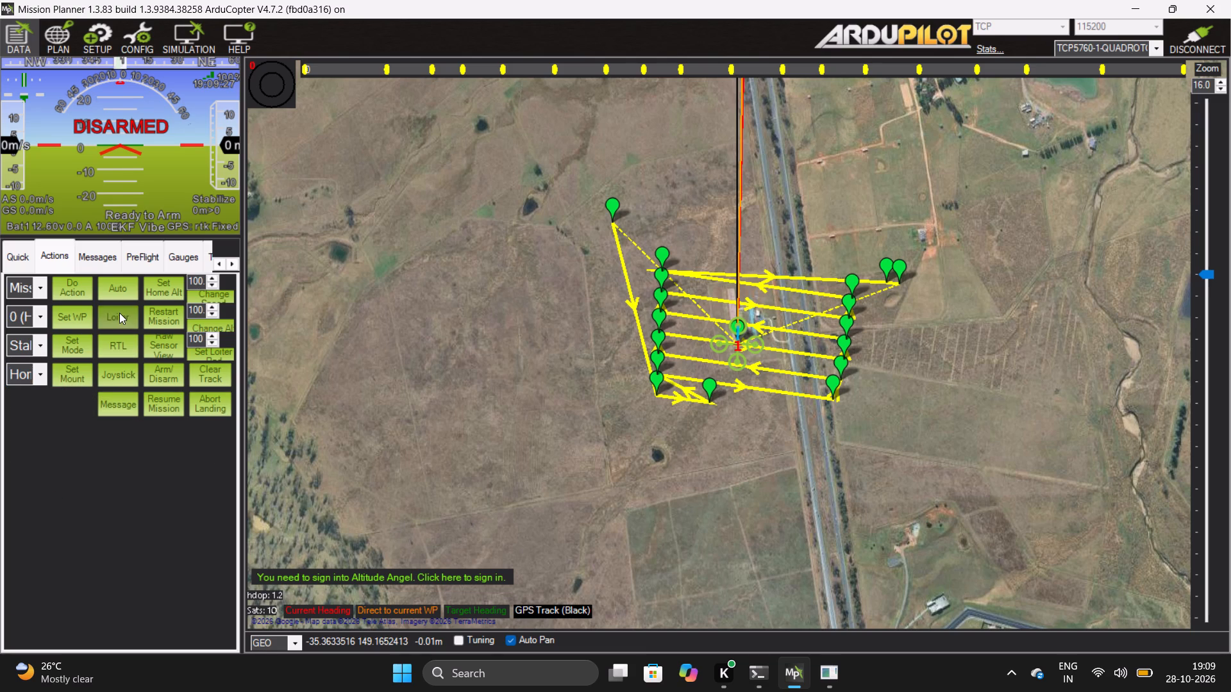
pyautogui.click(162, 372)
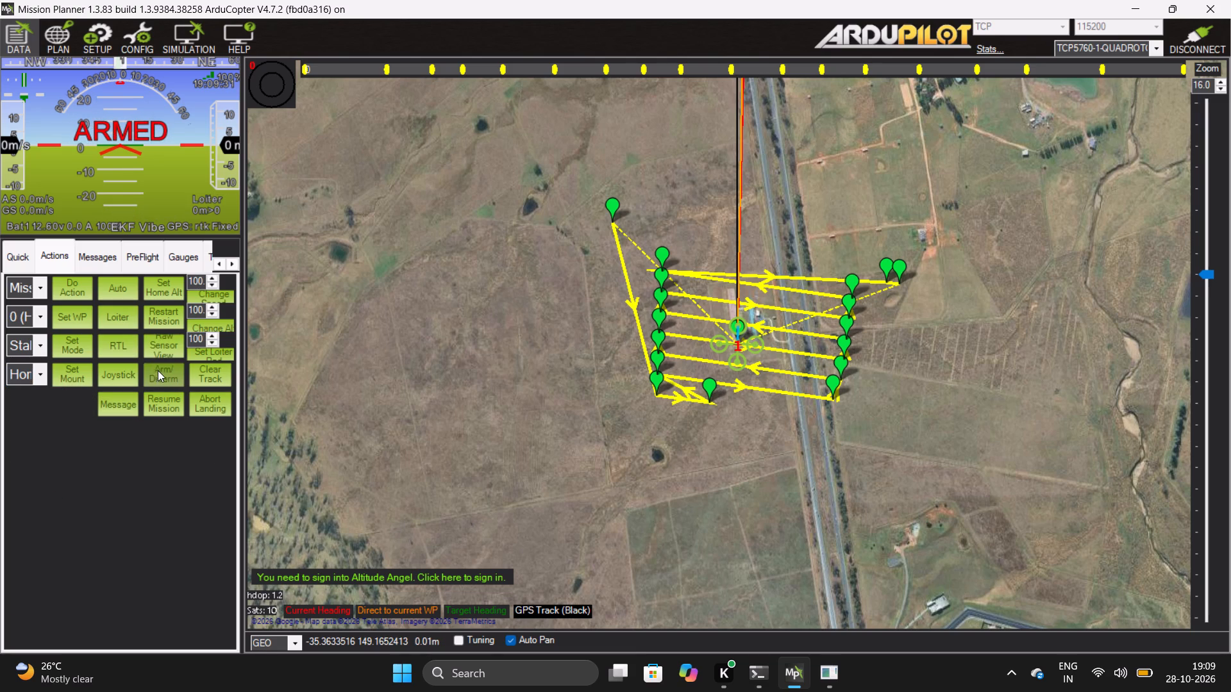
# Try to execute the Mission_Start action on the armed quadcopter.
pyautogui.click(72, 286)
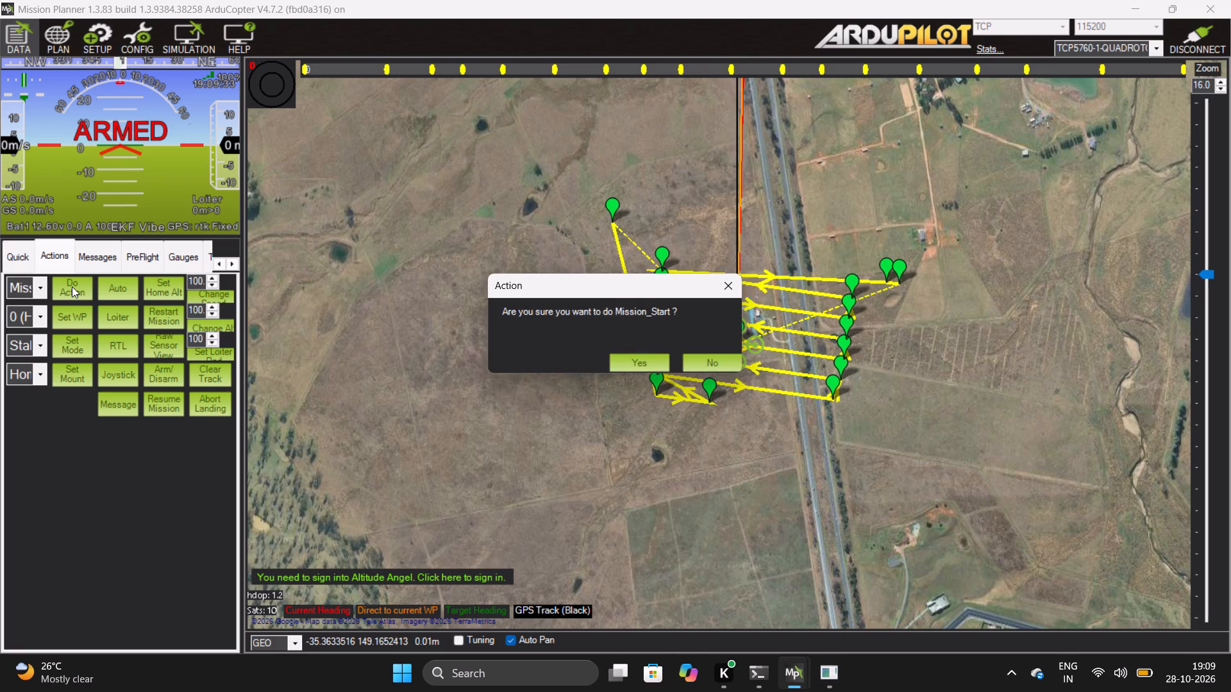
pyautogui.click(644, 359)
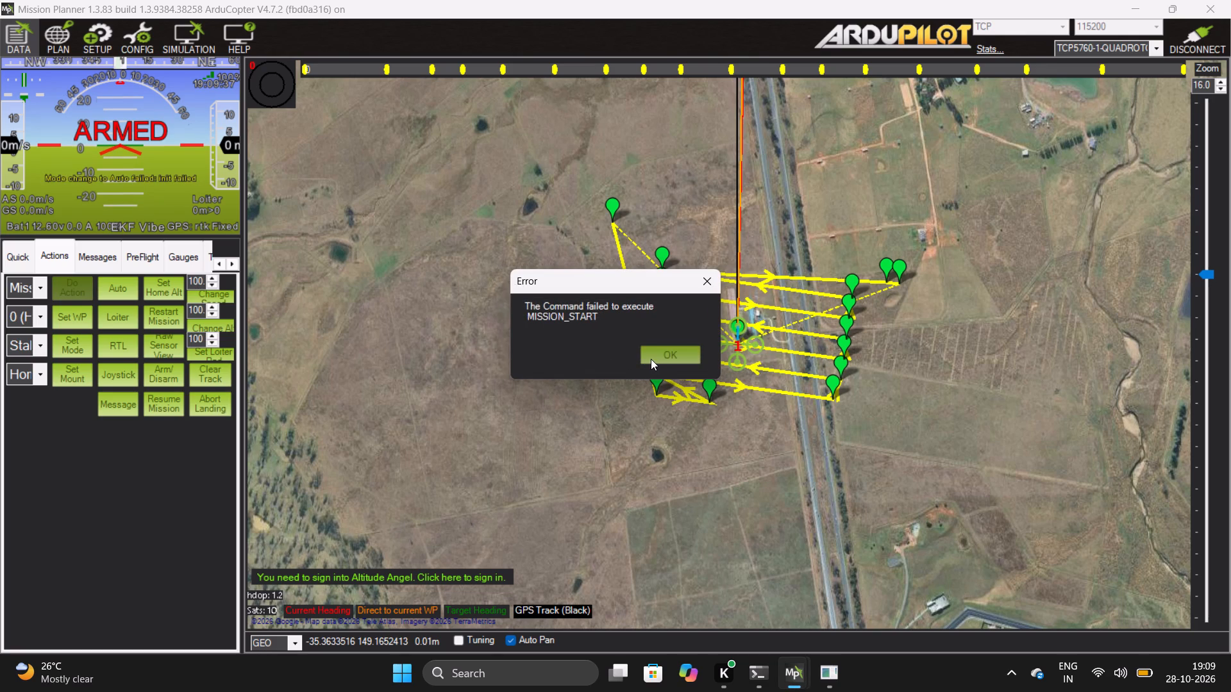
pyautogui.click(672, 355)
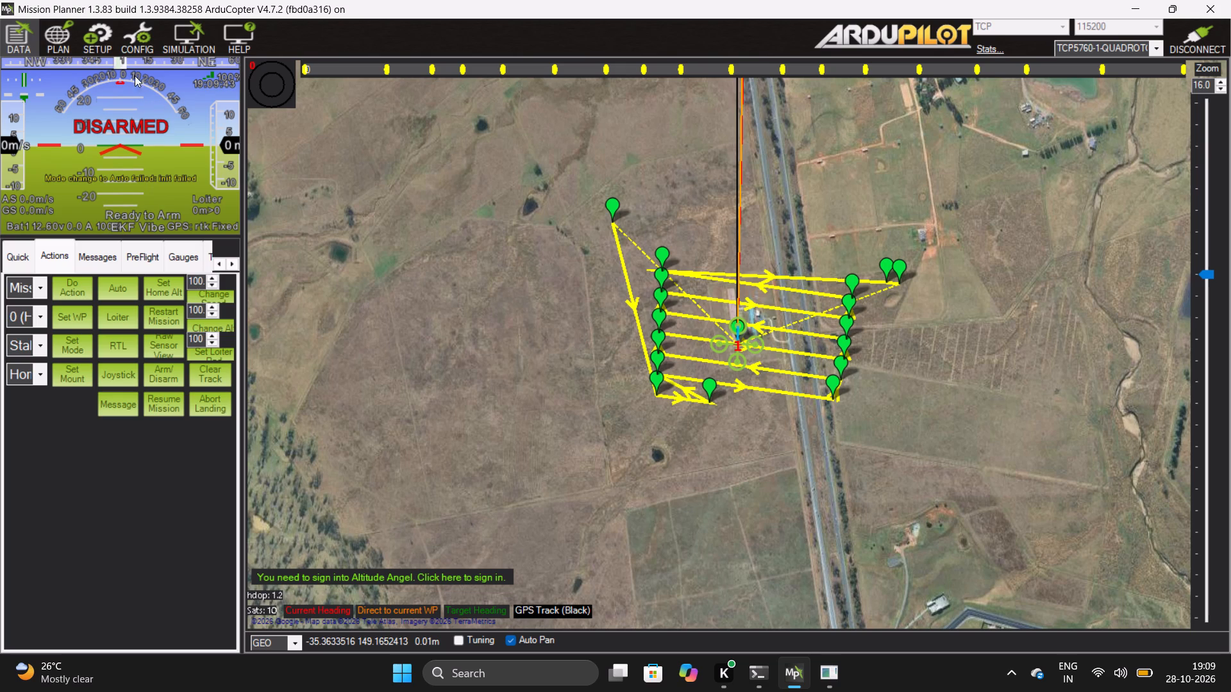
# Generate the survey grid again for the existing polygon, accept it, and write the extended mission to the vehicle.
pyautogui.click(72, 42)
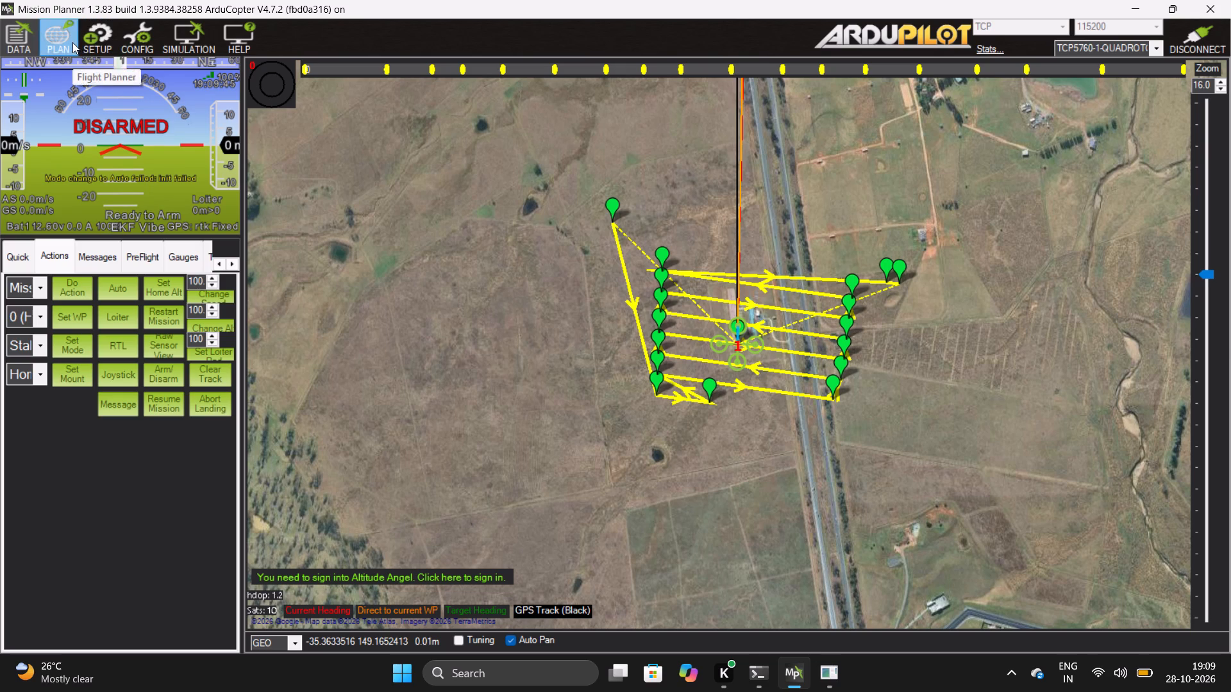
pyautogui.rightClick(492, 316)
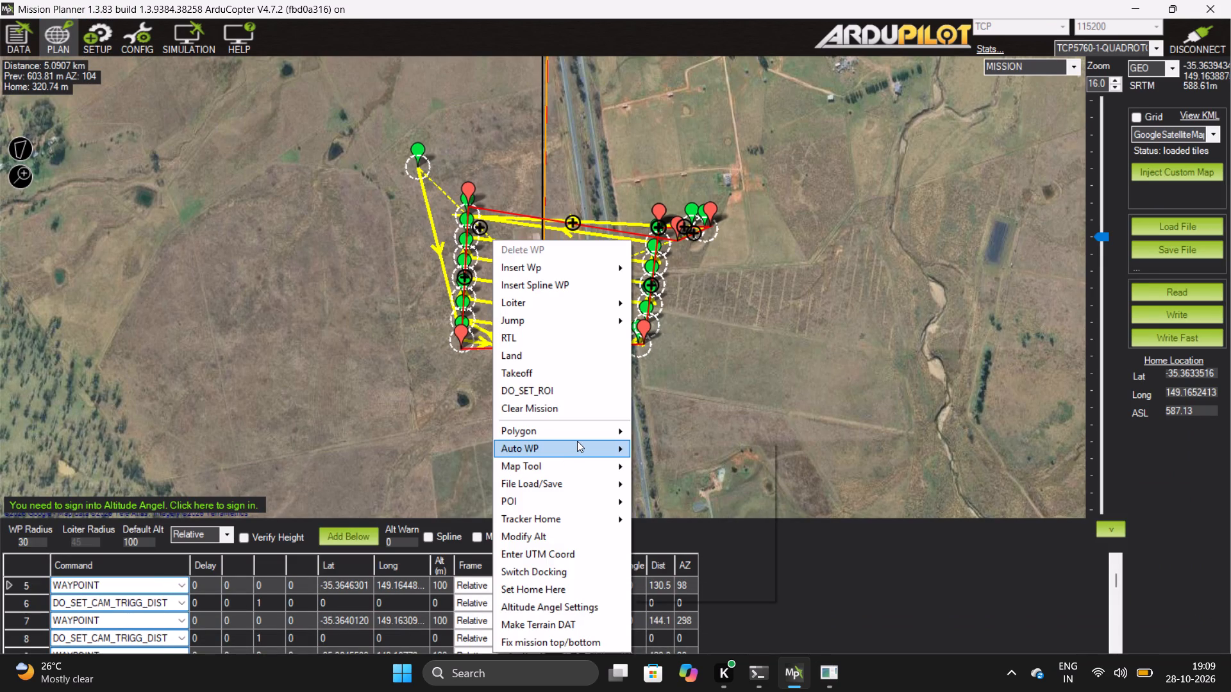
pyautogui.click(738, 536)
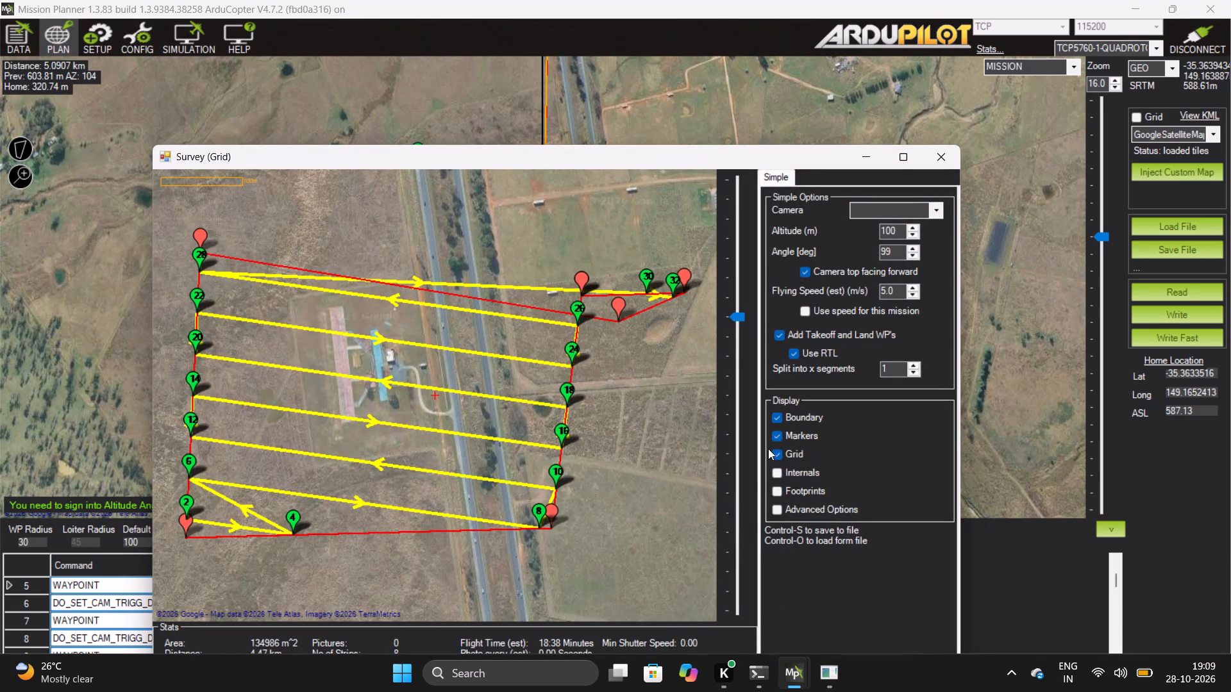
pyautogui.scroll(-1, 768, 449)
pyautogui.moveTo(772, 154); pyautogui.dragTo(757, 111, button='right')
pyautogui.moveTo(742, 146); pyautogui.dragTo(737, 35)
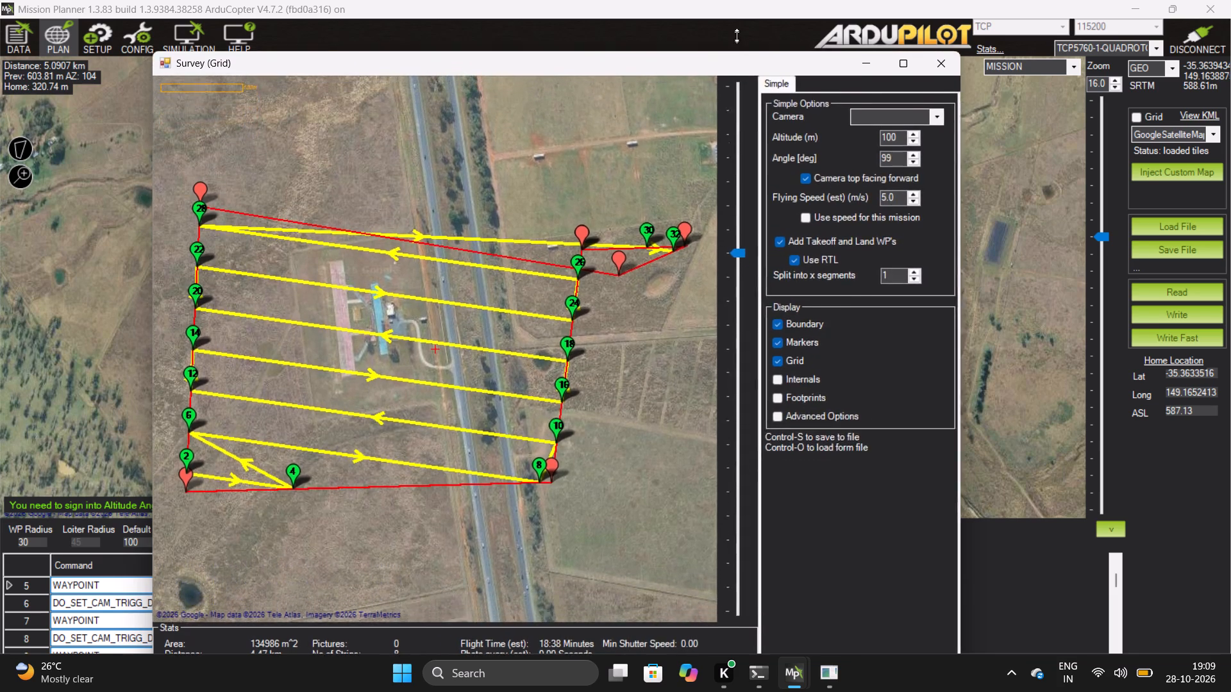
pyautogui.moveTo(737, 35); pyautogui.dragTo(727, 0)
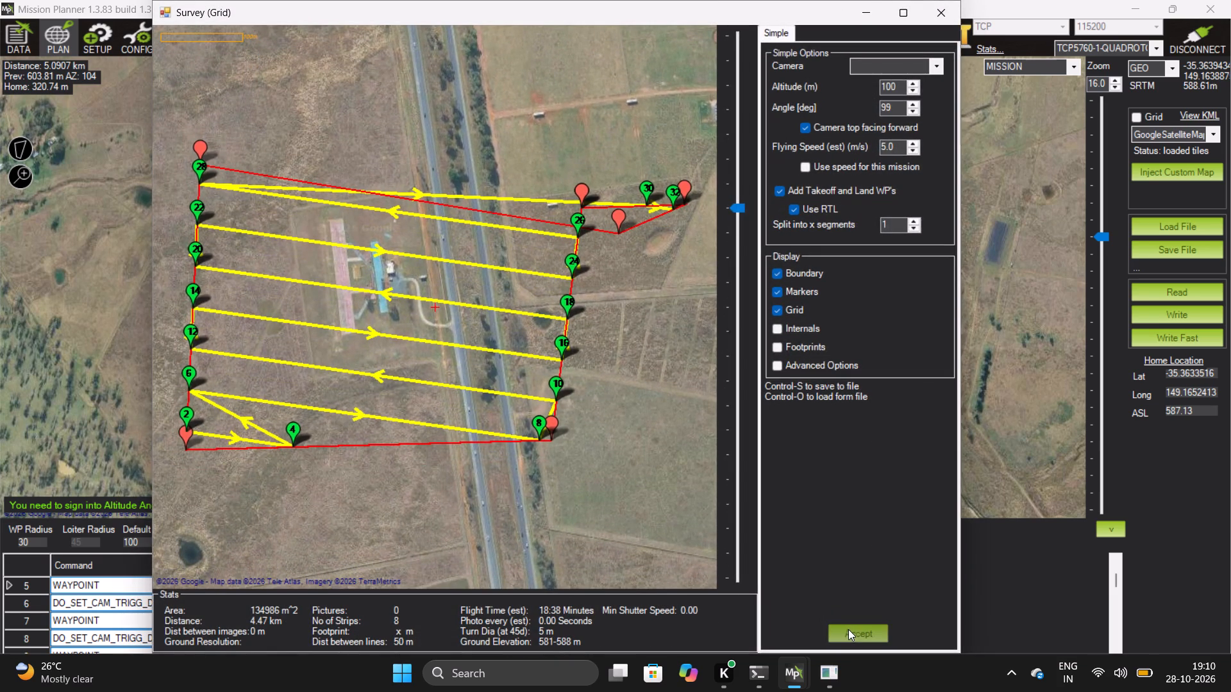
pyautogui.click(848, 630)
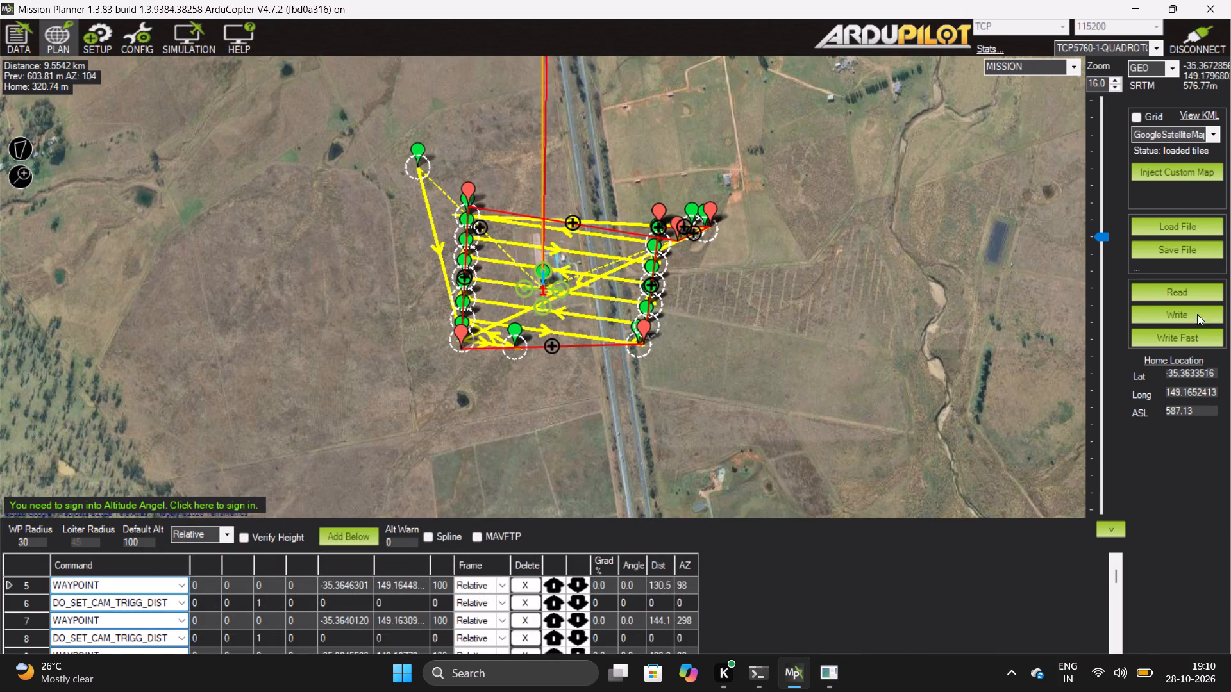
pyautogui.click(1192, 308)
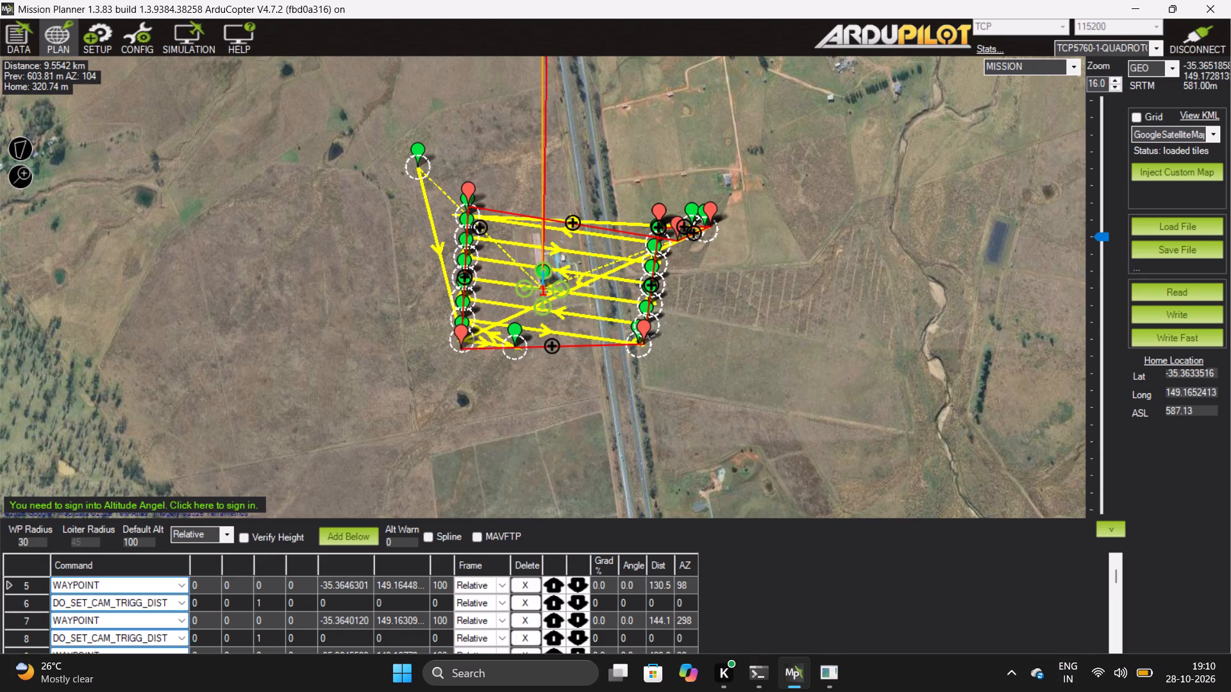
# Set the quadcopter to Loiter mode and arm it again from the flight data actions.
pyautogui.click(20, 42)
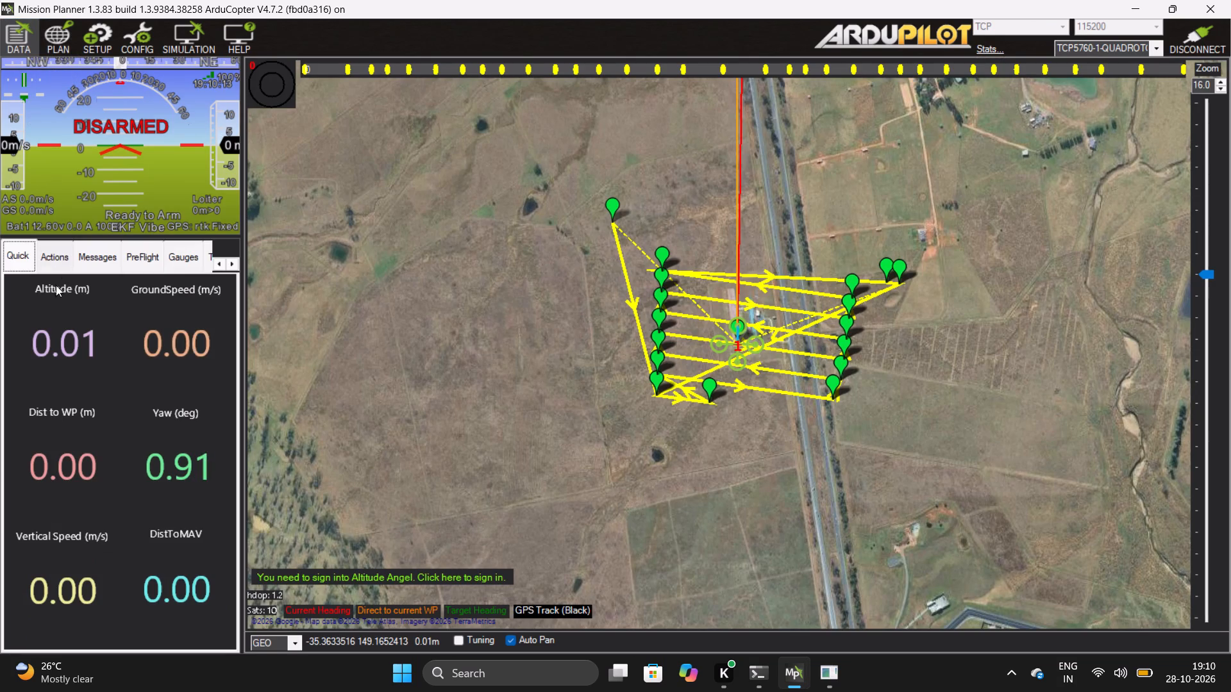
pyautogui.click(54, 254)
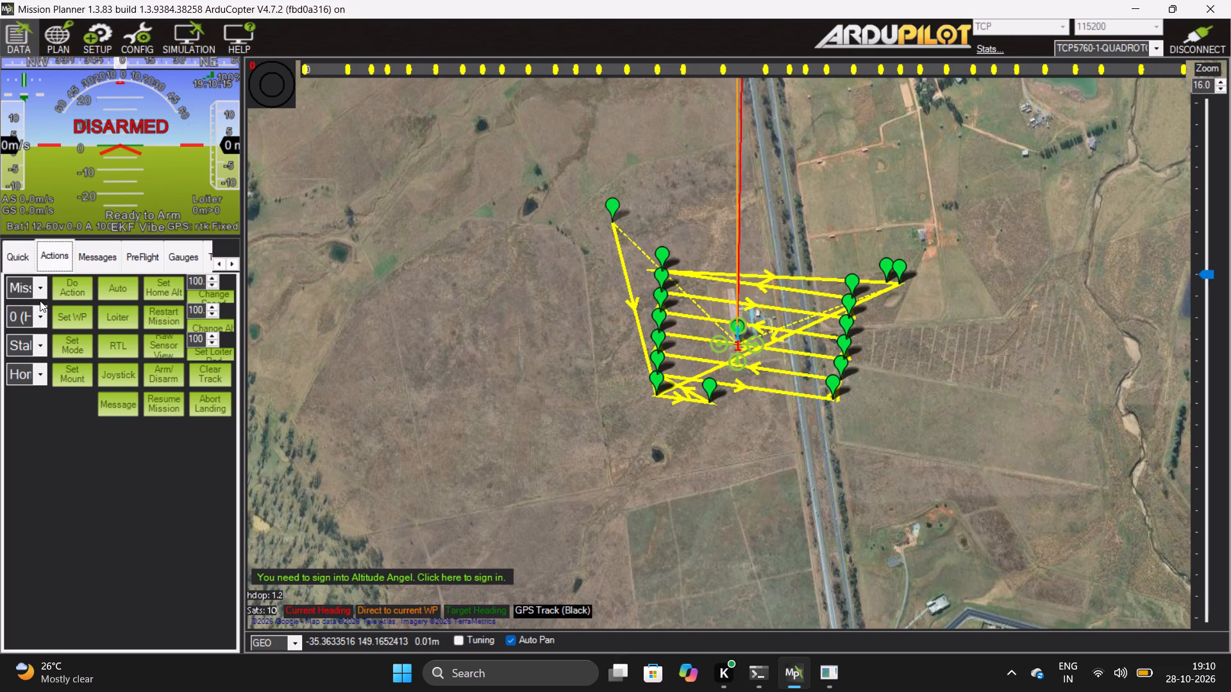
pyautogui.click(106, 318)
pyautogui.click(163, 375)
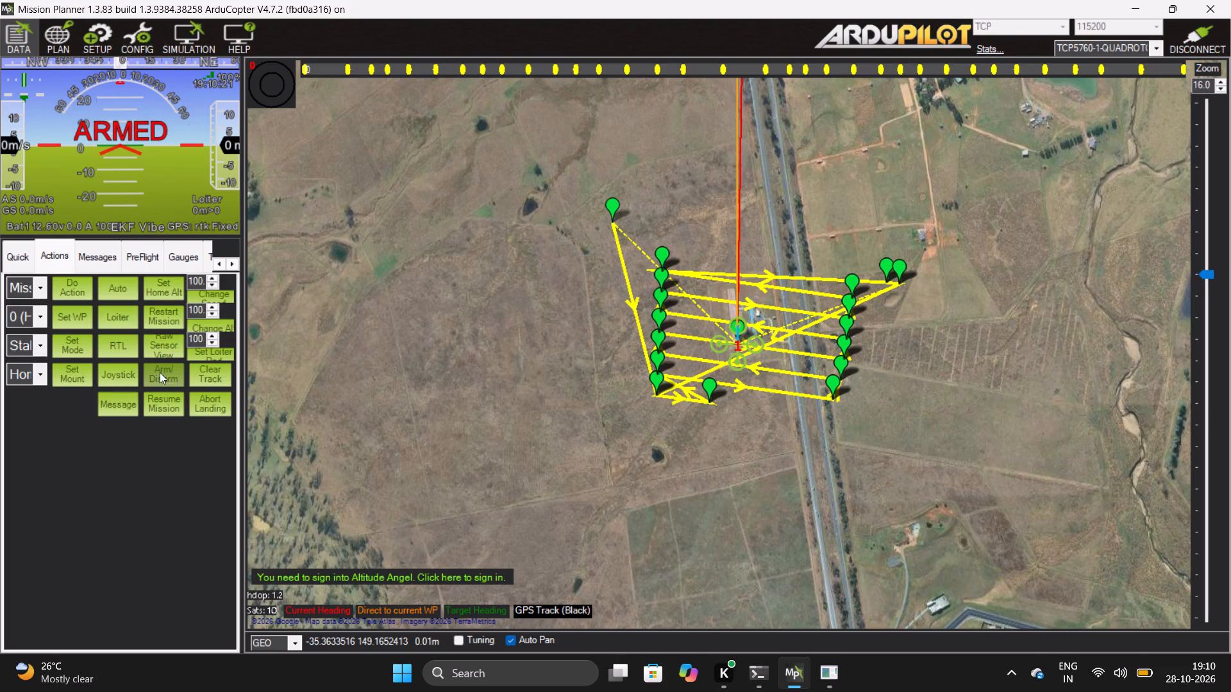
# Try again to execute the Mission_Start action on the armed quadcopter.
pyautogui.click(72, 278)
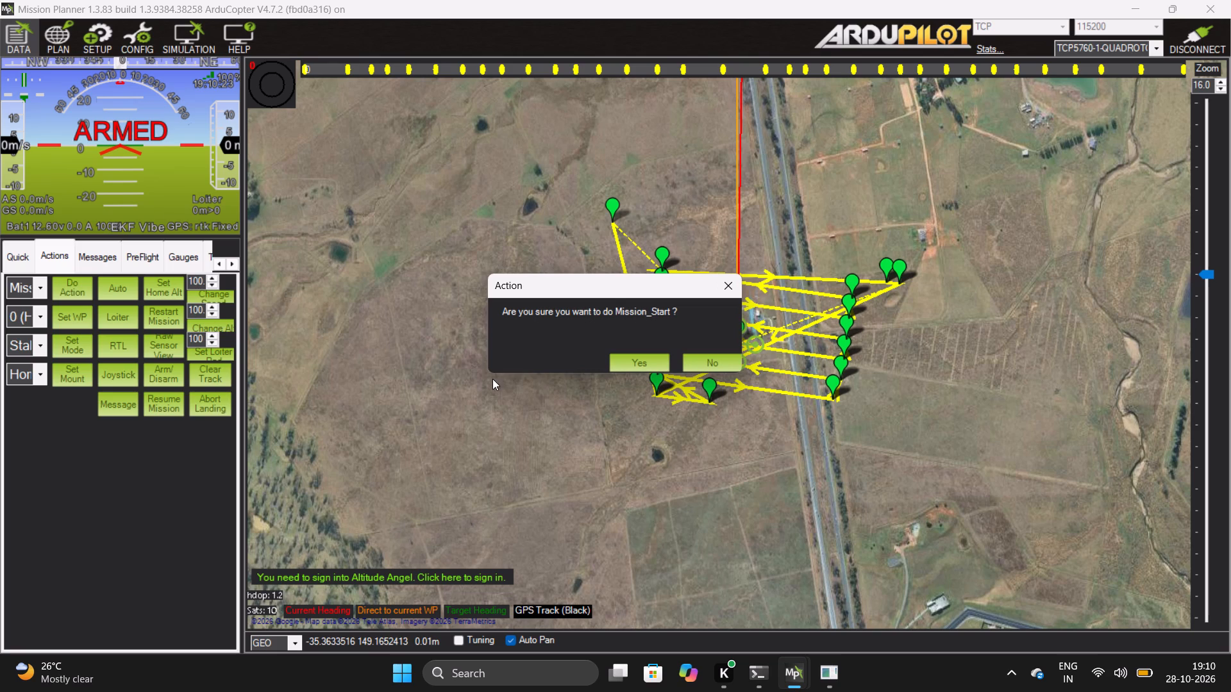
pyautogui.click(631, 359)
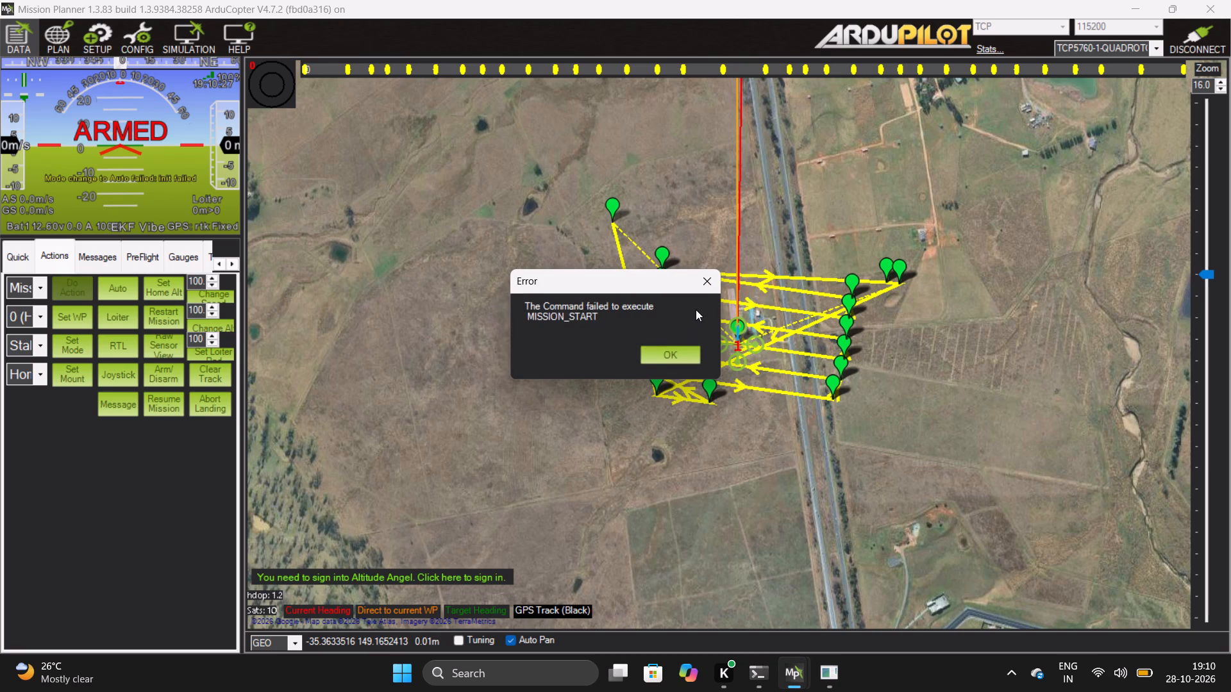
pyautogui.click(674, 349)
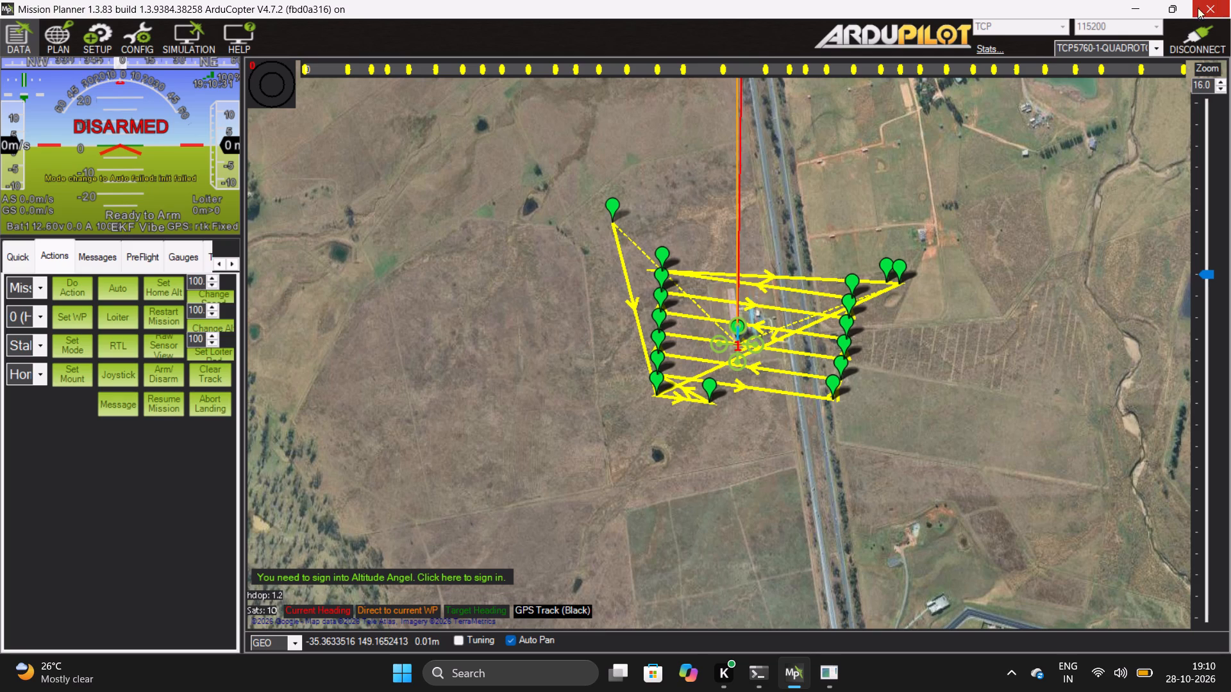
# Close Mission Planner.
pyautogui.click(1214, 4)
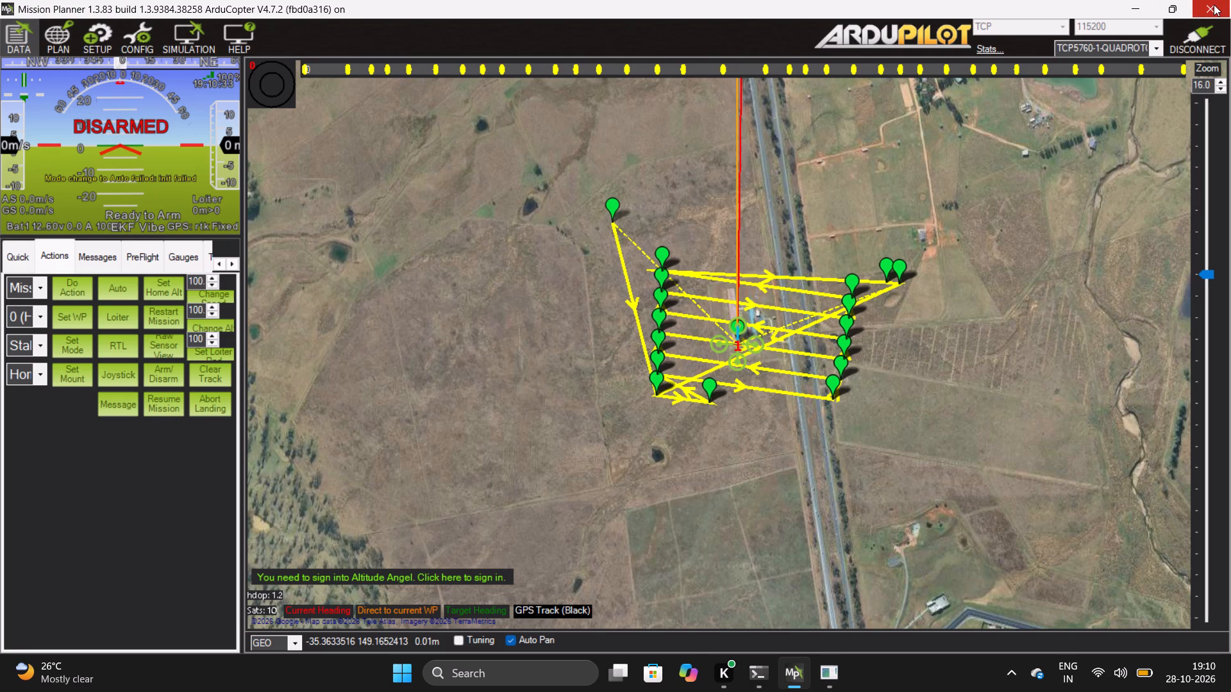
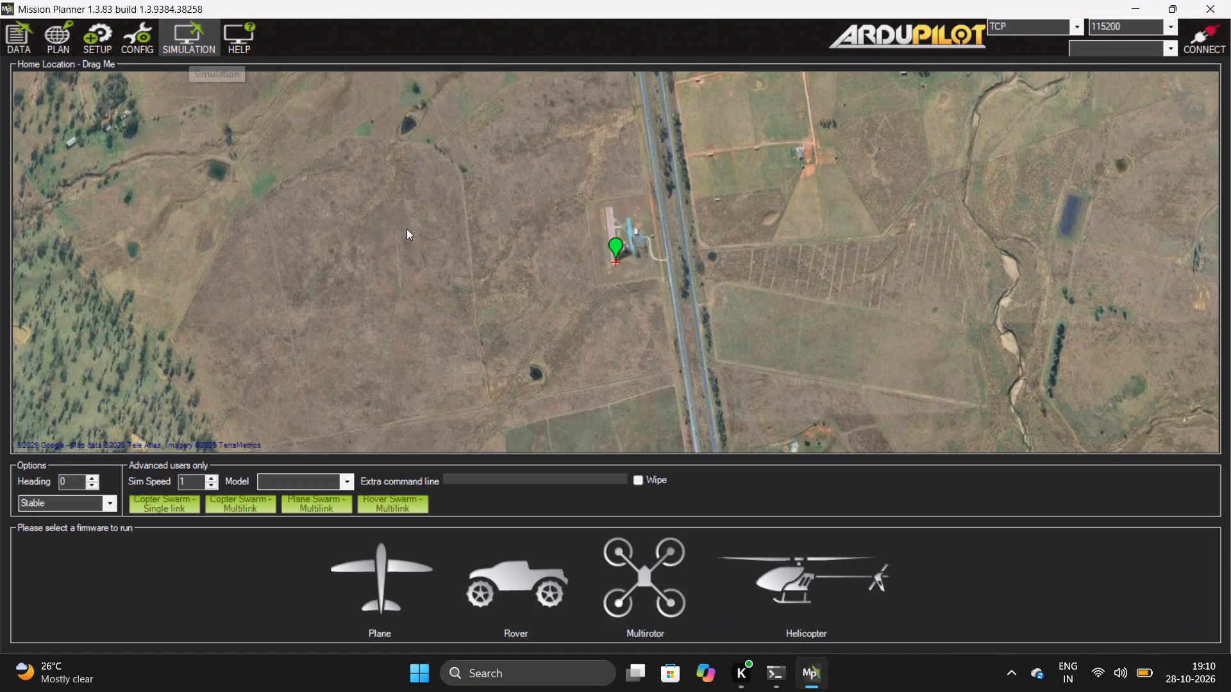
# Start a Multirotor simulation.
pyautogui.click(644, 577)
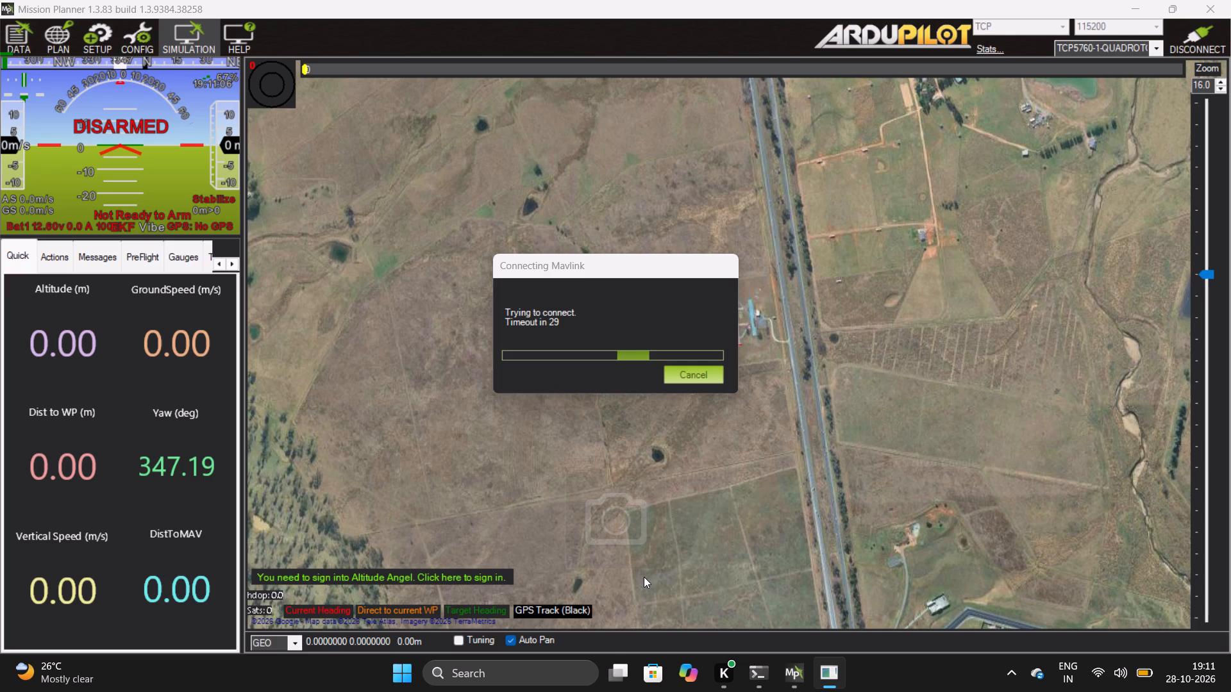
# Switch the computer's Wi-Fi connection from Vivo T1 to the secured network named ॐ.
pyautogui.click(1103, 667)
pyautogui.click(1010, 378)
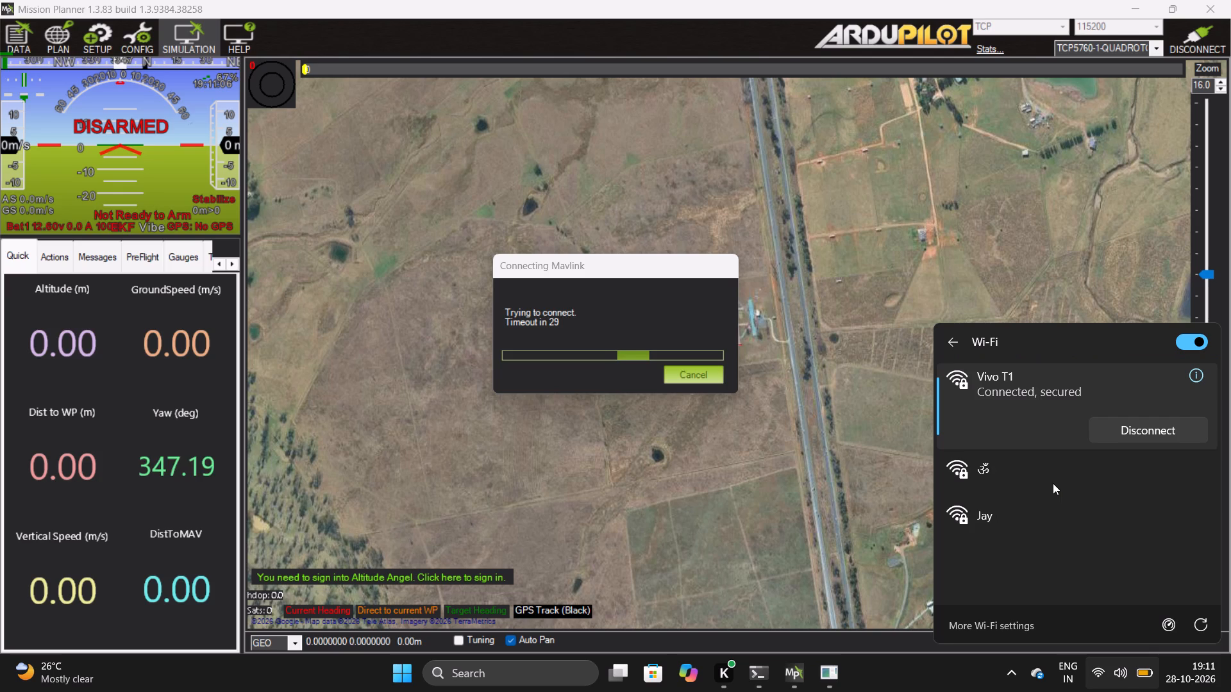
pyautogui.click(1040, 483)
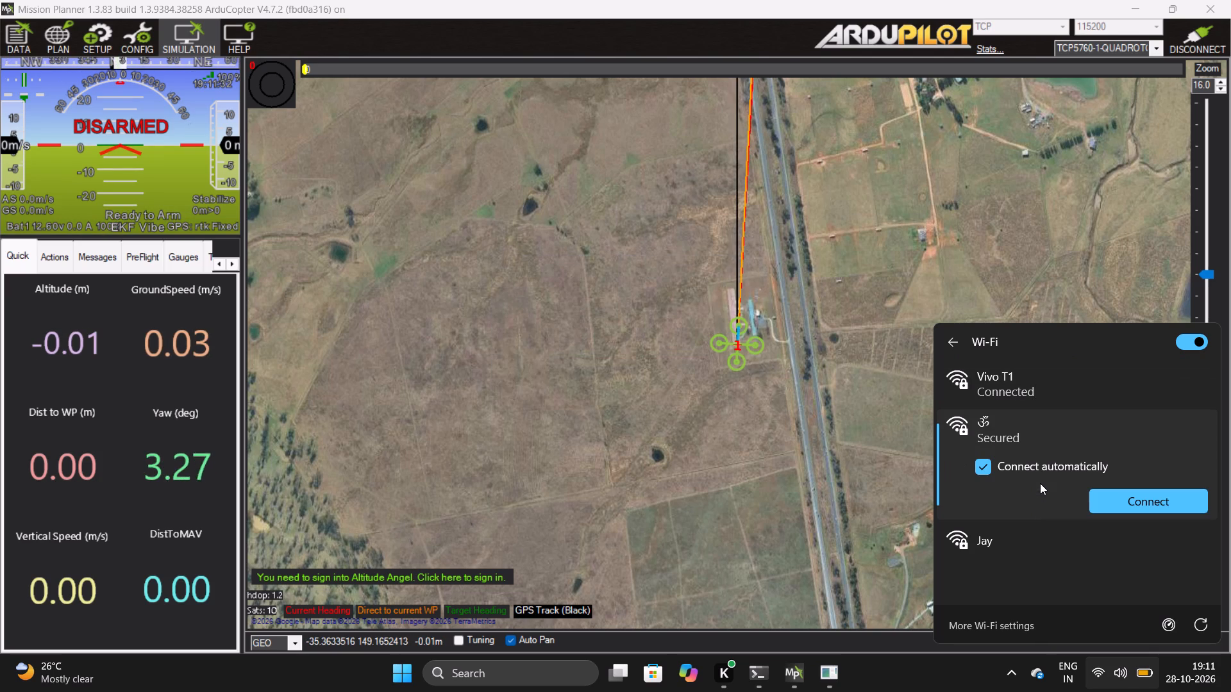
pyautogui.click(1114, 500)
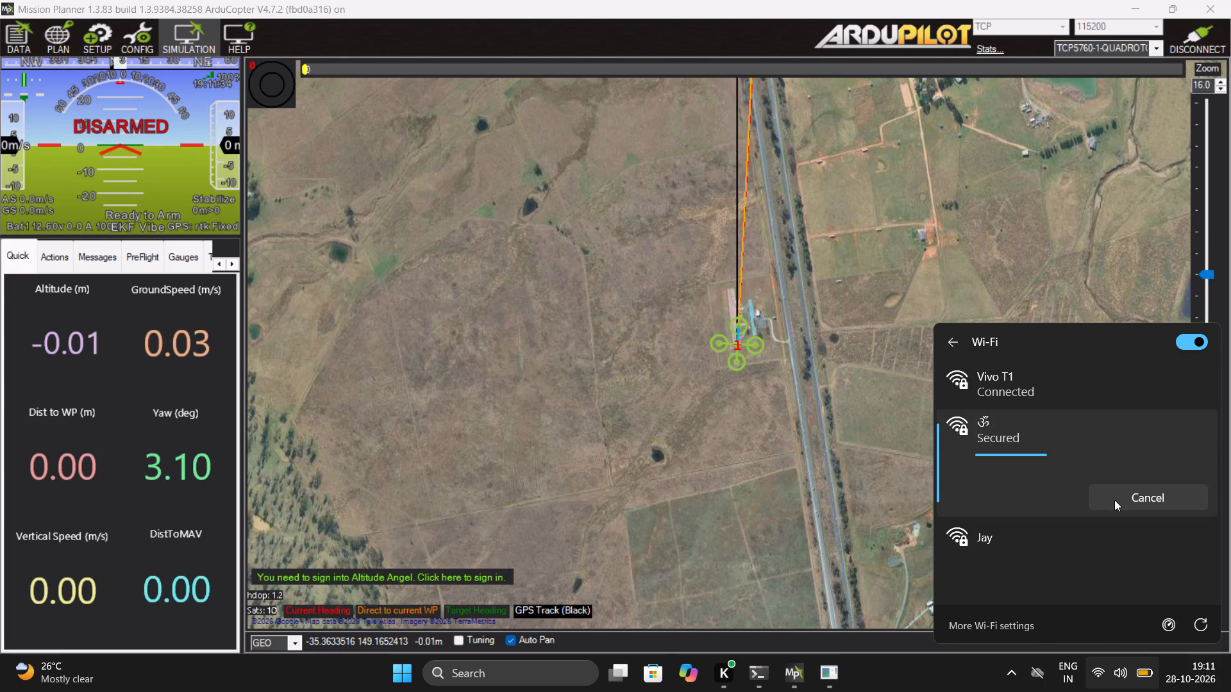
pyautogui.click(794, 412)
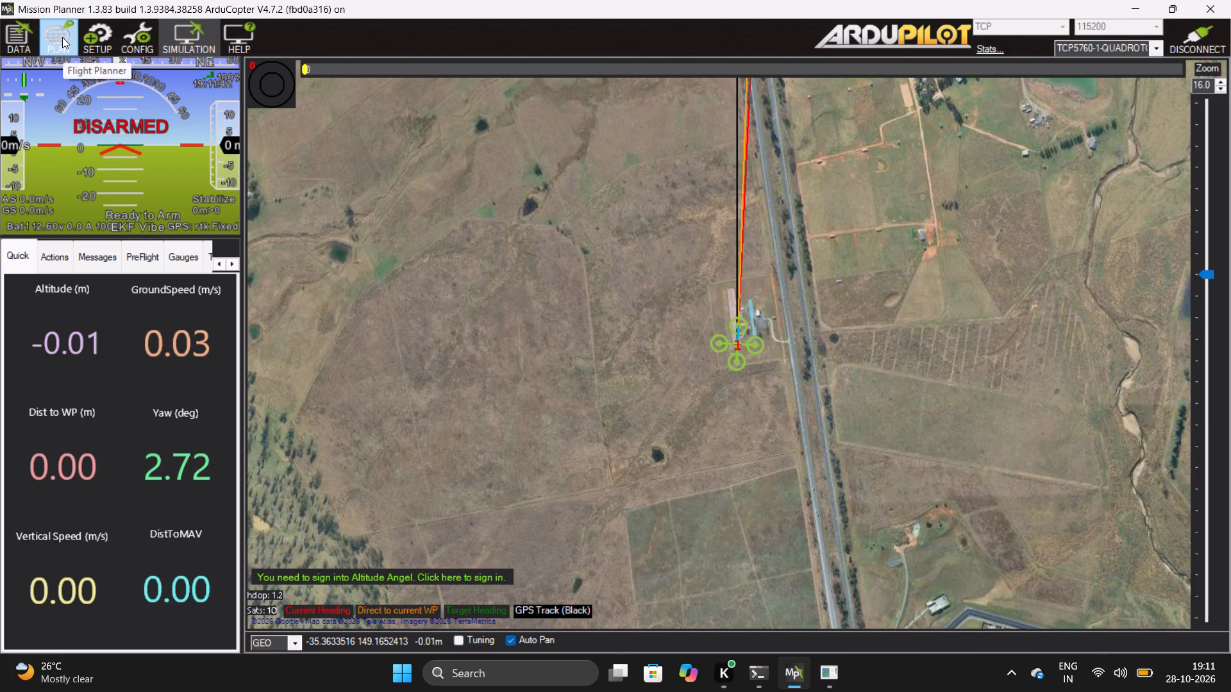
# Set the vehicle model to quad in the simulation options.
pyautogui.click(183, 32)
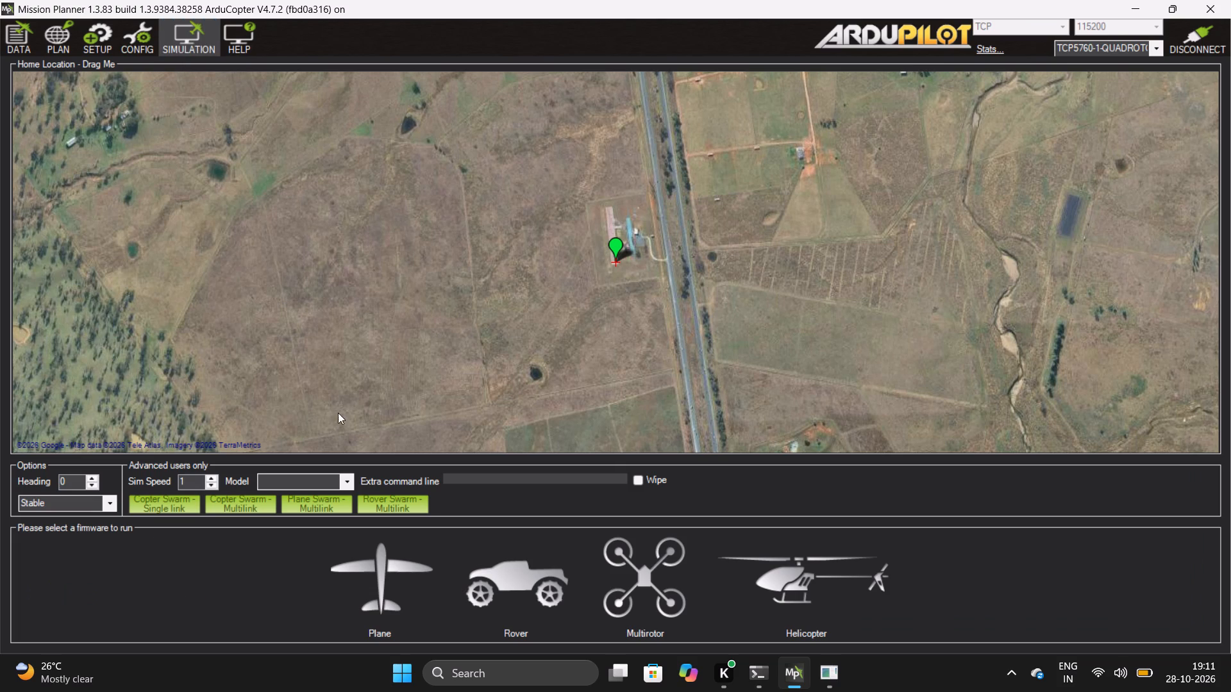
pyautogui.click(342, 478)
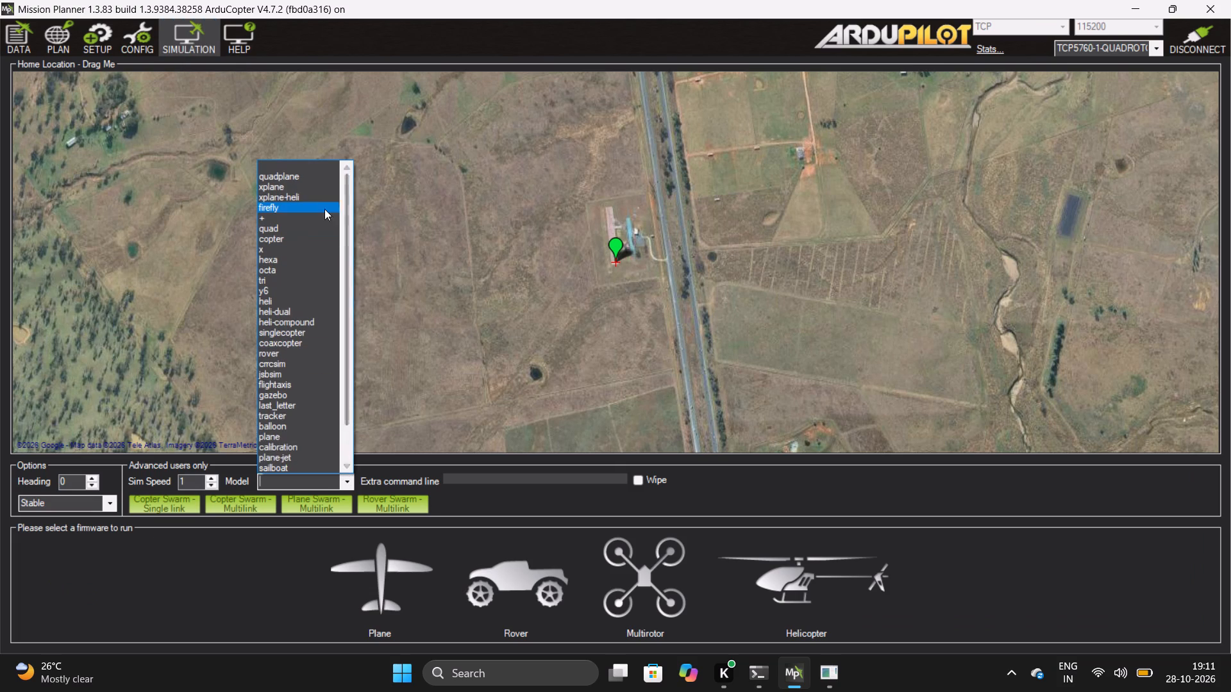
pyautogui.click(301, 226)
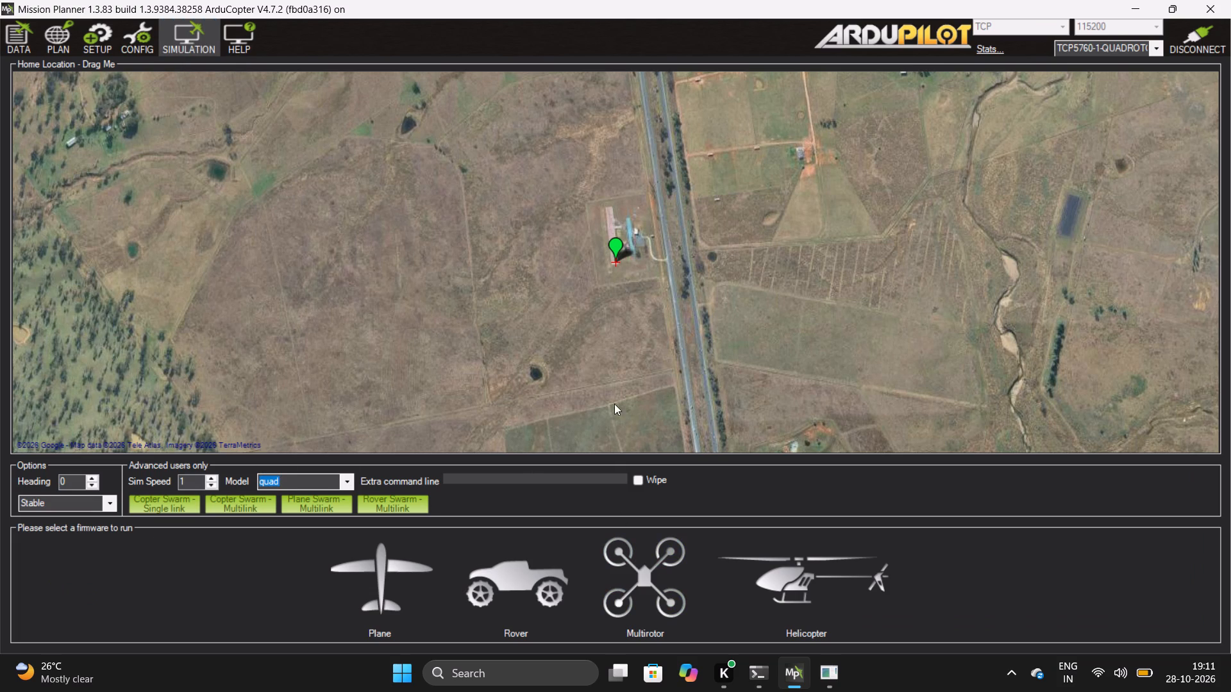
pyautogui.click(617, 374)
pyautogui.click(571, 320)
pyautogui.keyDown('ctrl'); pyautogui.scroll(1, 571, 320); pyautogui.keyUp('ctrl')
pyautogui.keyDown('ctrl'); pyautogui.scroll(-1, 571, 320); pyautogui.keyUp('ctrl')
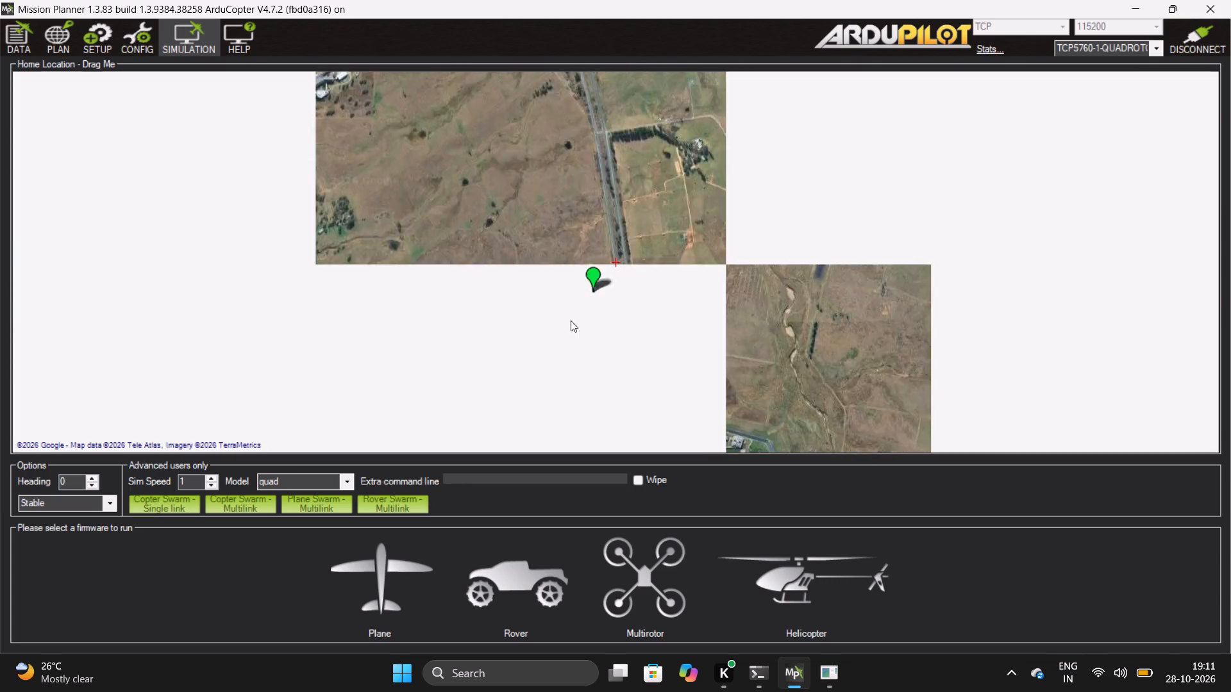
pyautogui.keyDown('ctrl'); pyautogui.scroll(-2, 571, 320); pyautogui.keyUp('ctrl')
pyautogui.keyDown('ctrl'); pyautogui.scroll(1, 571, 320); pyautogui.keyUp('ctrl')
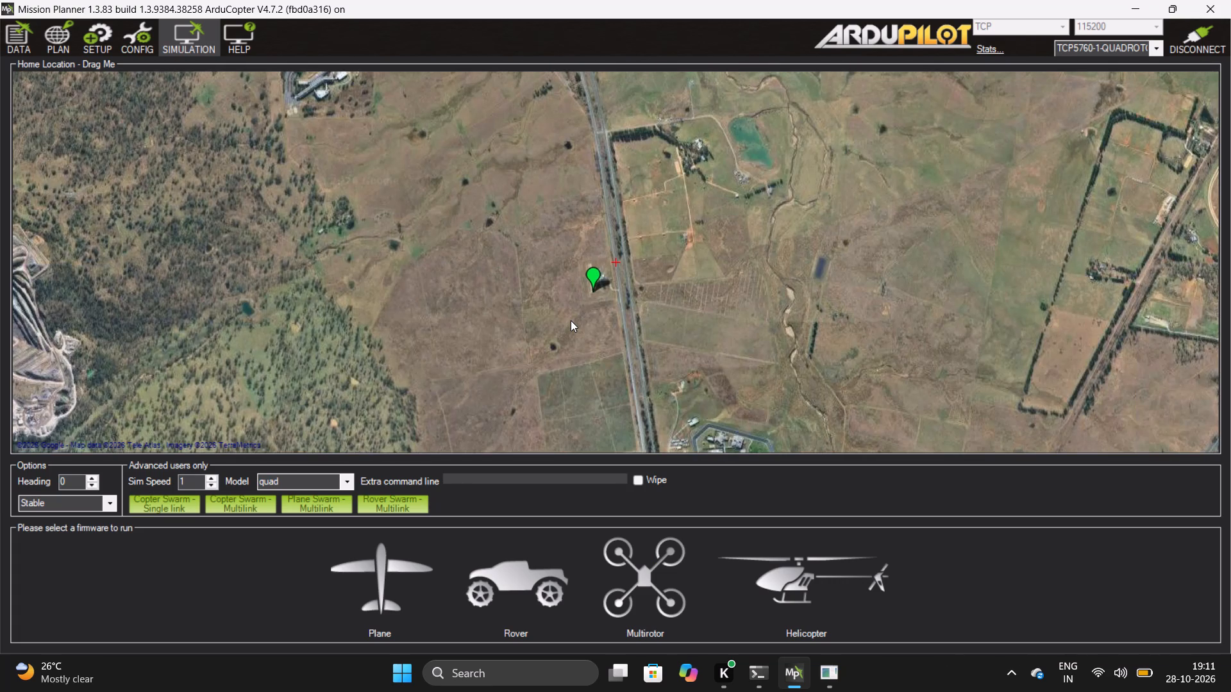
# In the flight plan, add three waypoints at the same spot, about 484 m west-northwest of home.
pyautogui.click(62, 31)
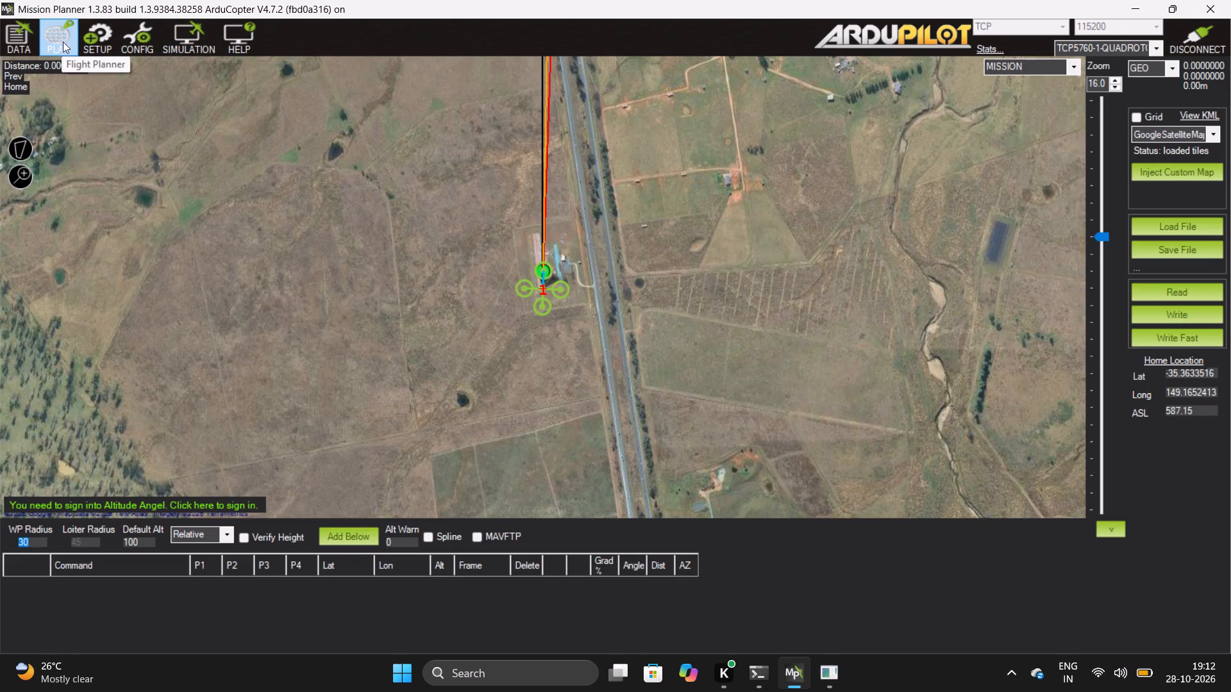
pyautogui.click(356, 233)
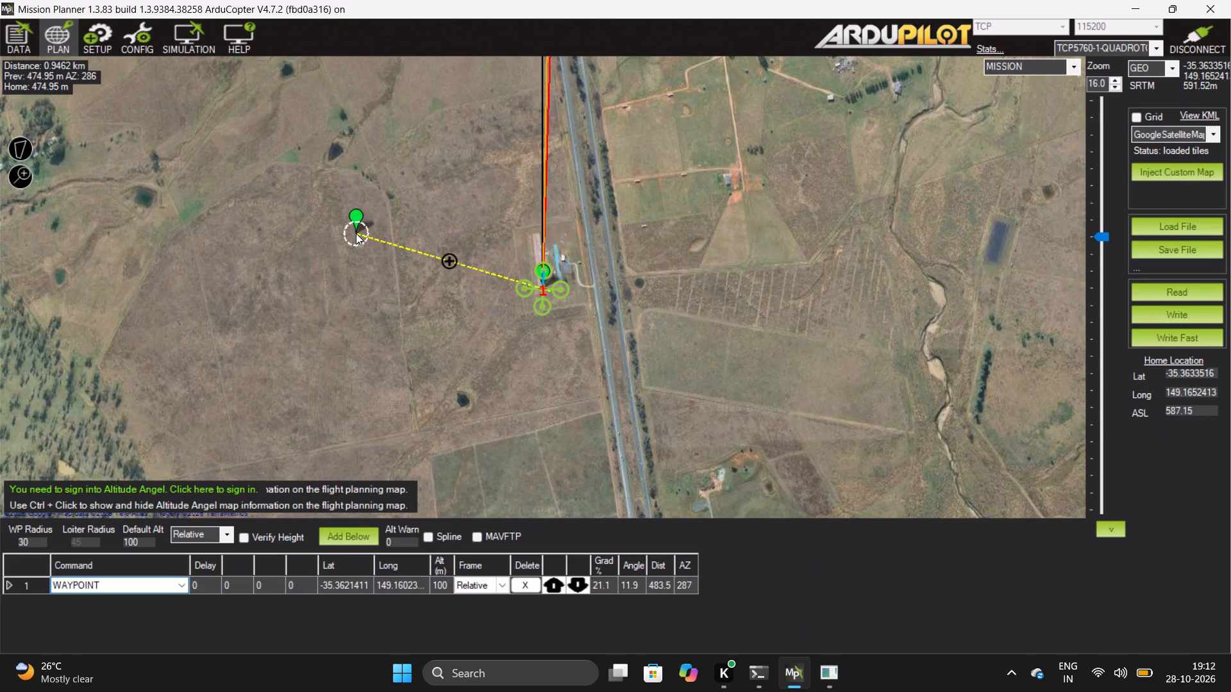
pyautogui.click(356, 233)
pyautogui.click(356, 233)
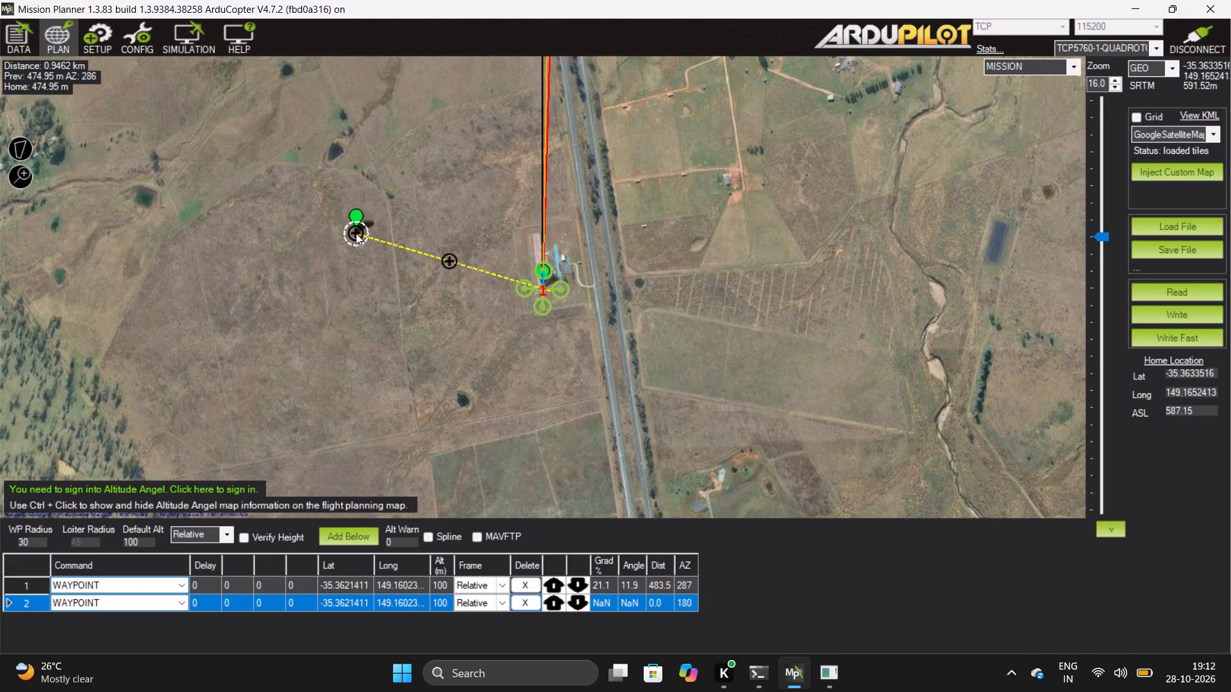
# Draw a four-corner survey polygon of about 186,000 m² around the home location.
pyautogui.rightClick(398, 204)
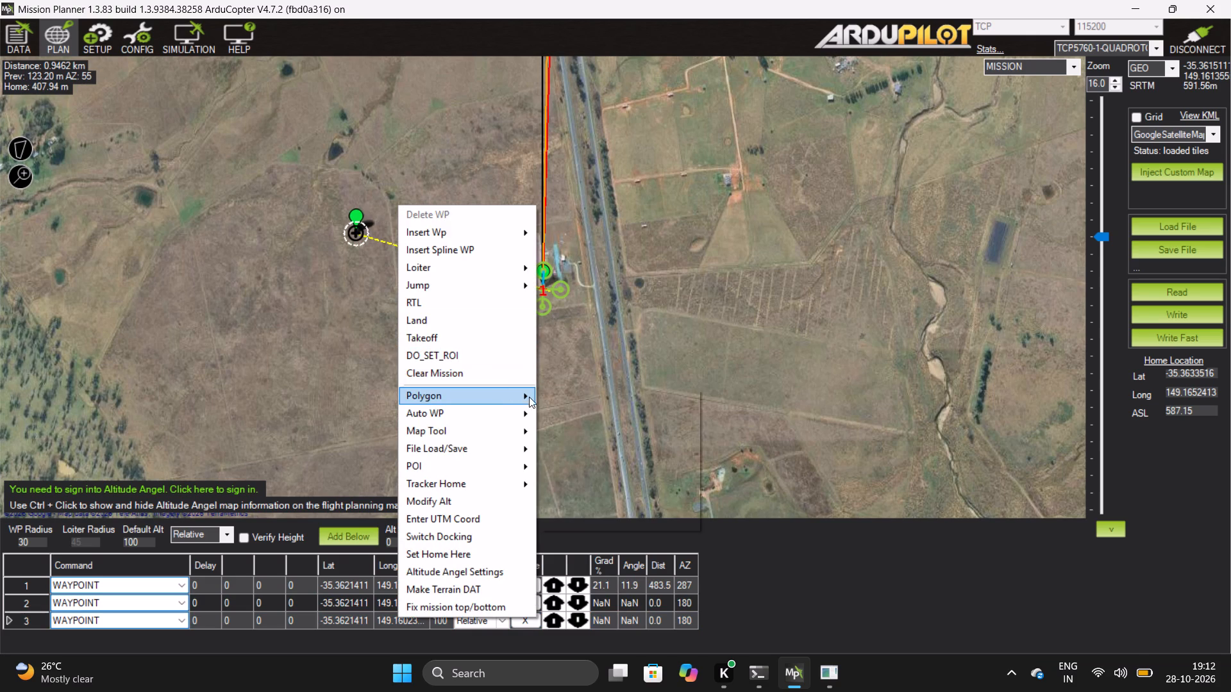
pyautogui.click(584, 397)
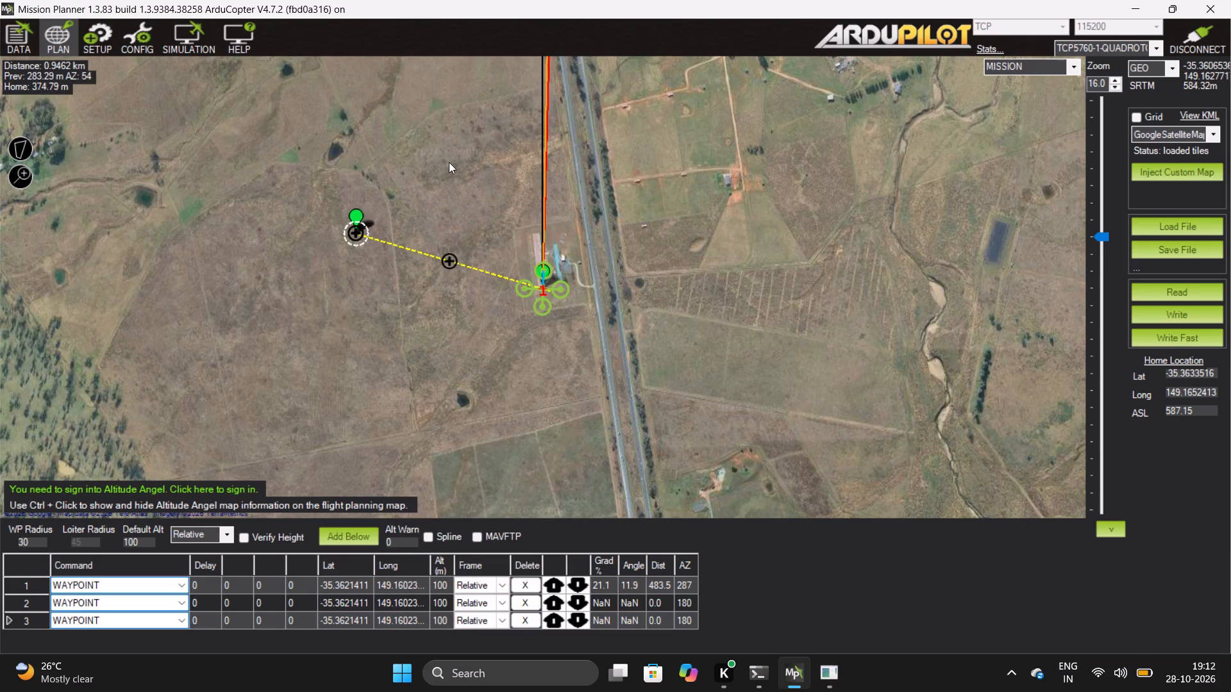
pyautogui.click(445, 173)
pyautogui.click(440, 368)
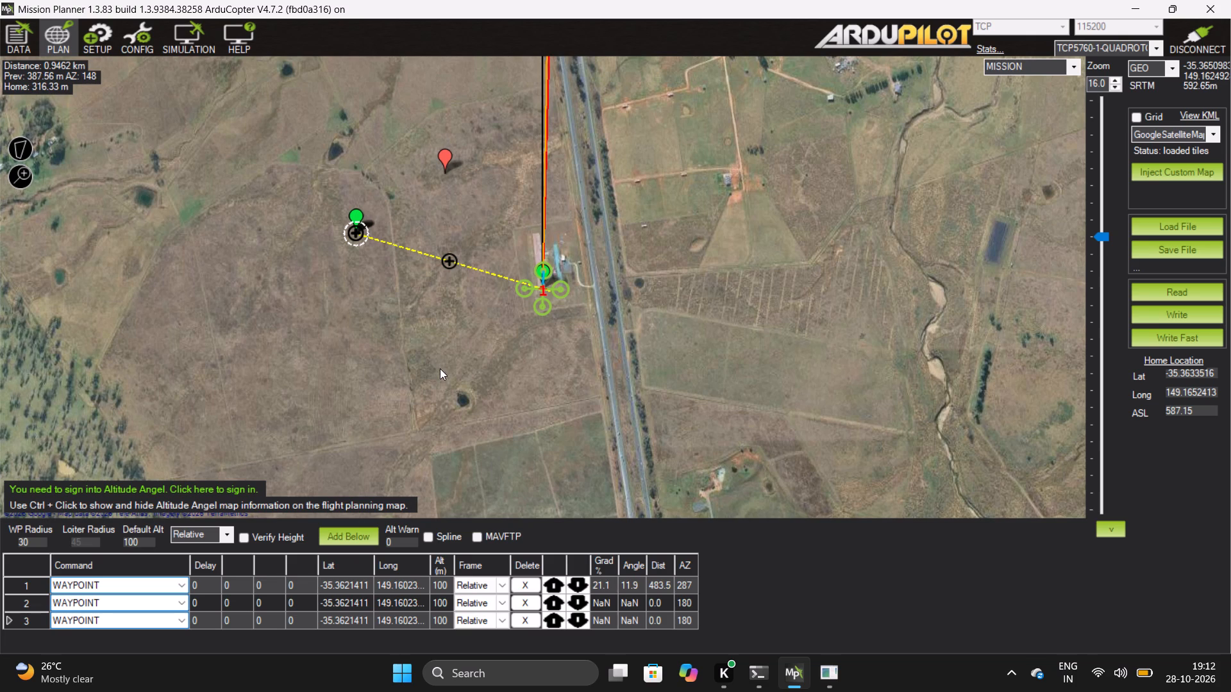
pyautogui.click(613, 358)
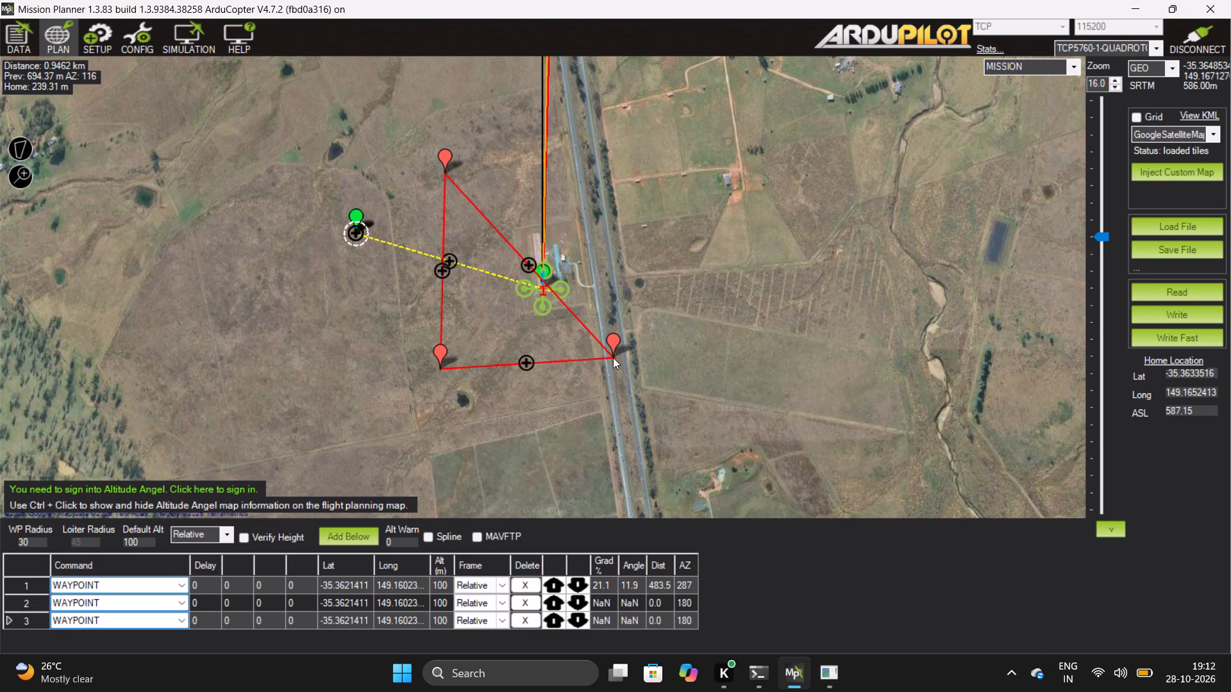
pyautogui.click(610, 180)
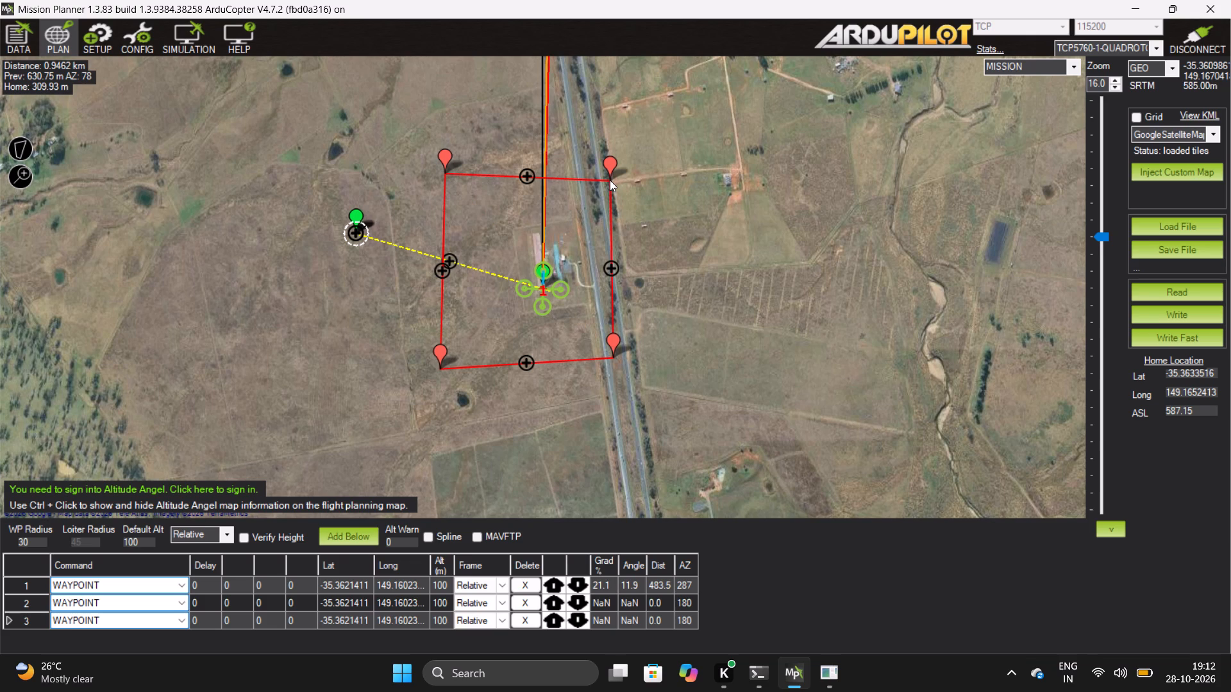
# Generate a Survey (Grid) for the polygon, accept its default settings, and write the mission to the vehicle.
pyautogui.rightClick(610, 180)
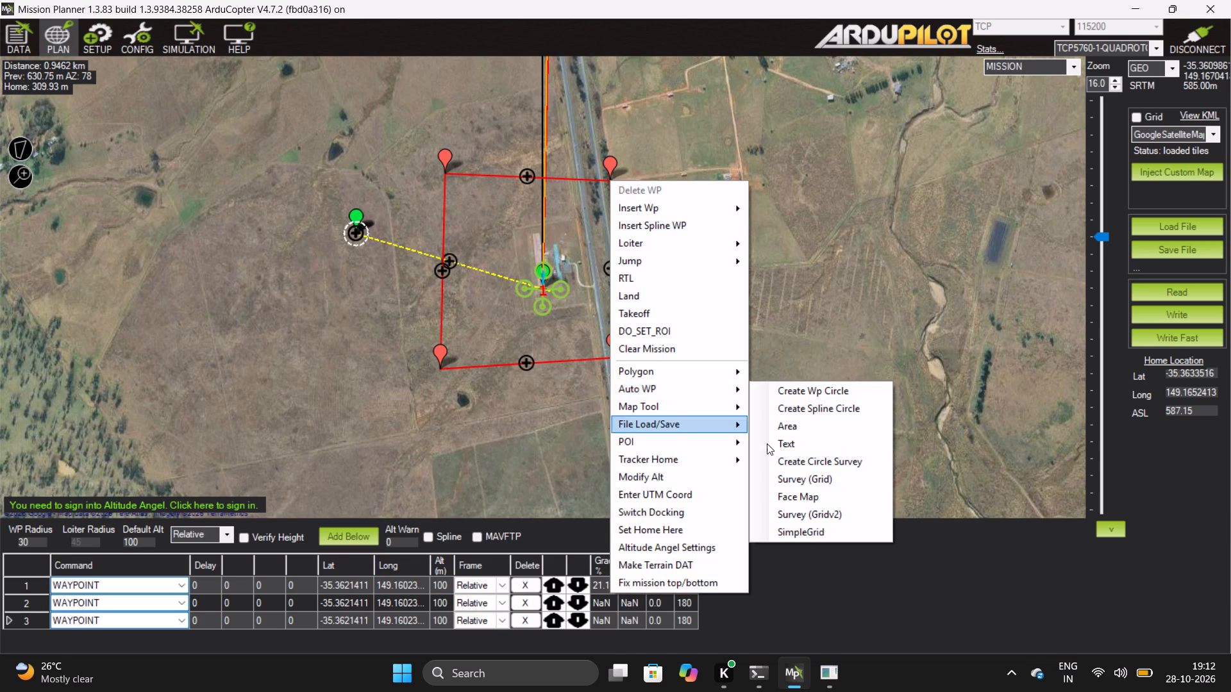
pyautogui.click(828, 479)
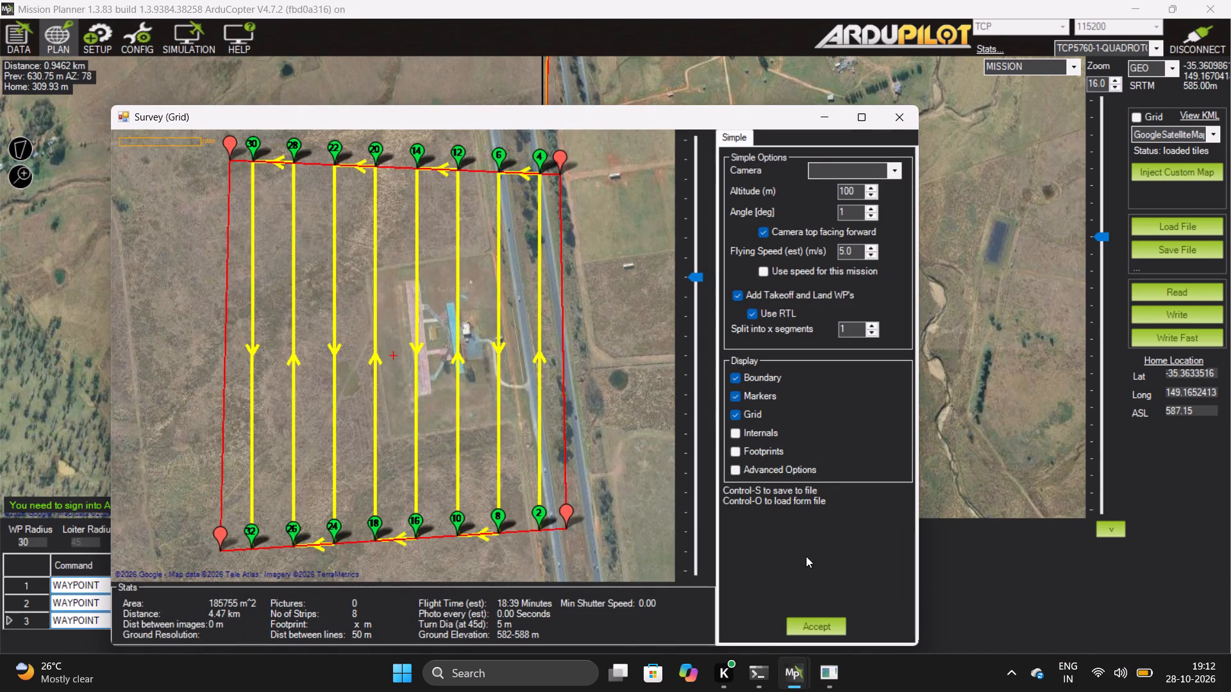
pyautogui.click(826, 620)
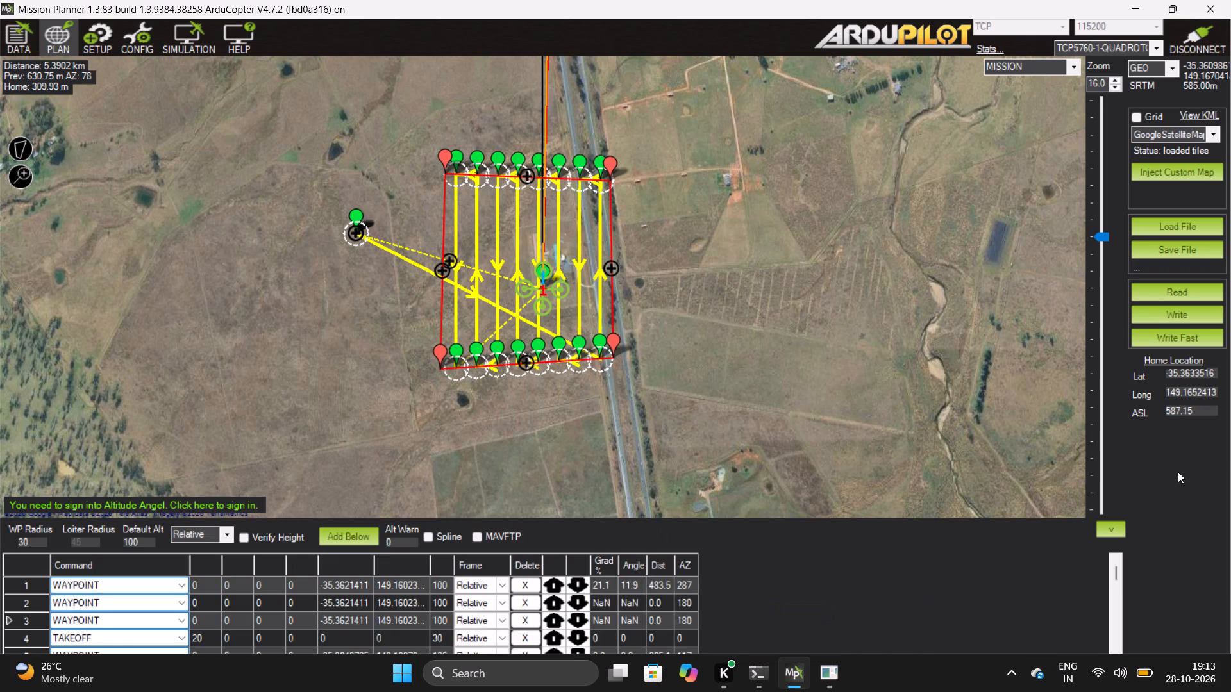
pyautogui.click(1176, 311)
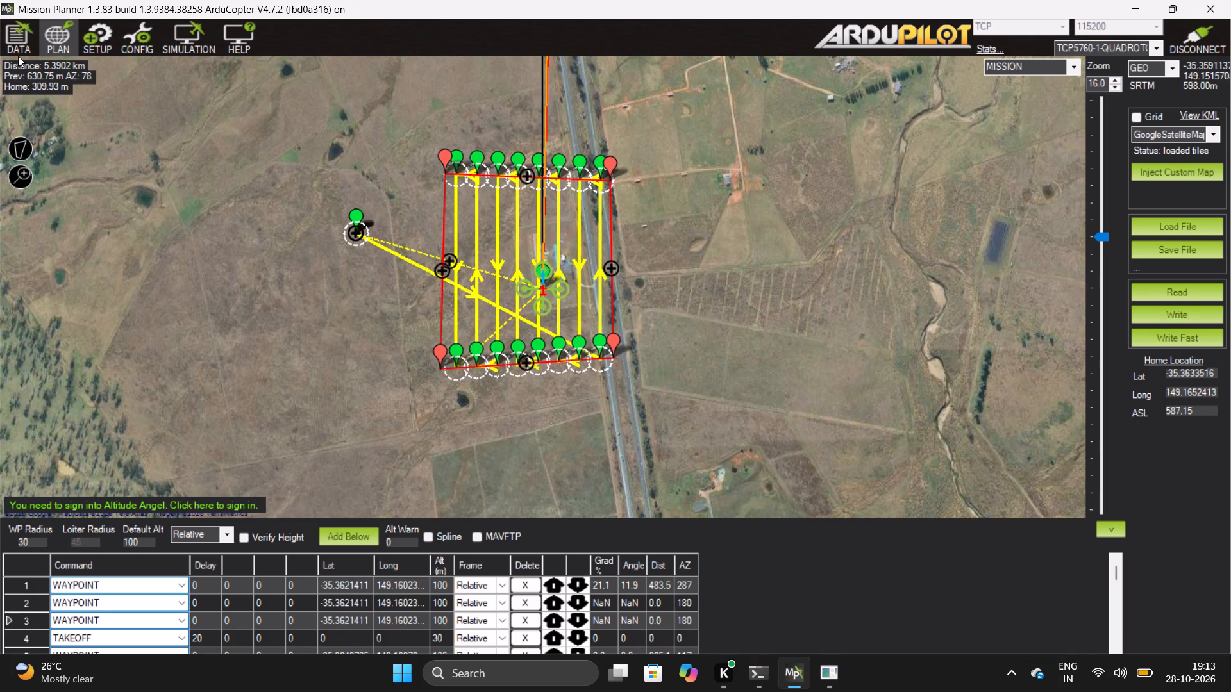
# Preselect Mission_Start, waypoint 0 (Home), Stabilize mode and a different mount mode in the flight data actions.
pyautogui.click(14, 29)
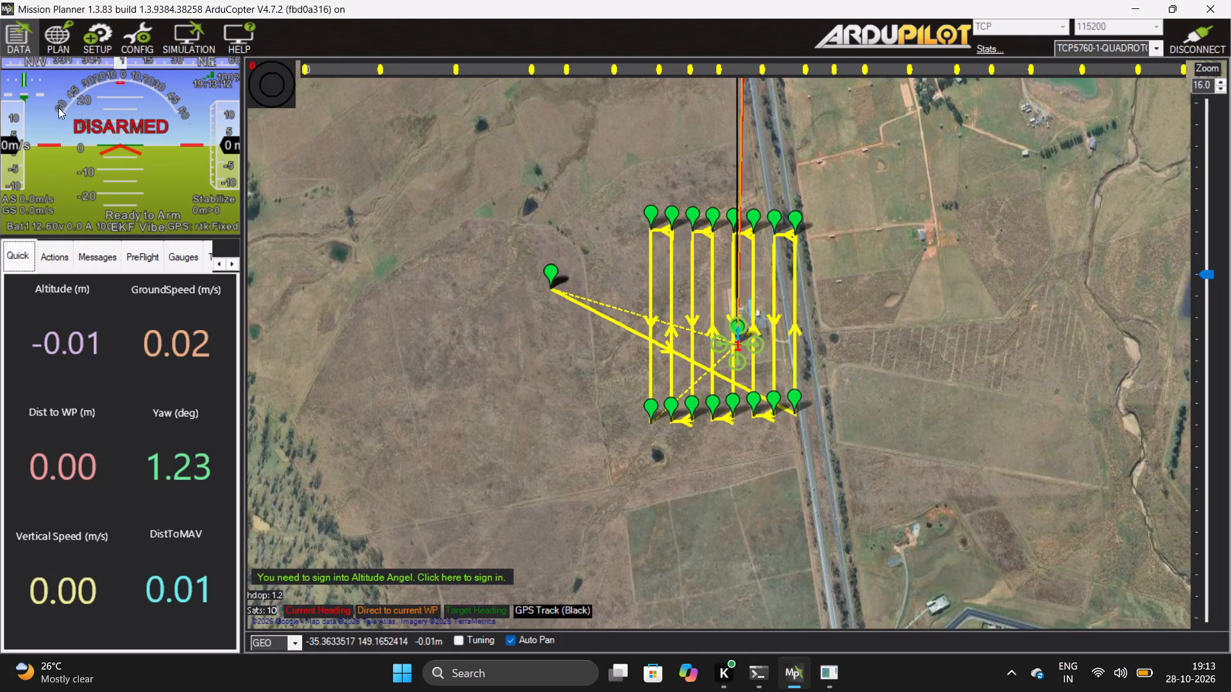
pyautogui.click(53, 255)
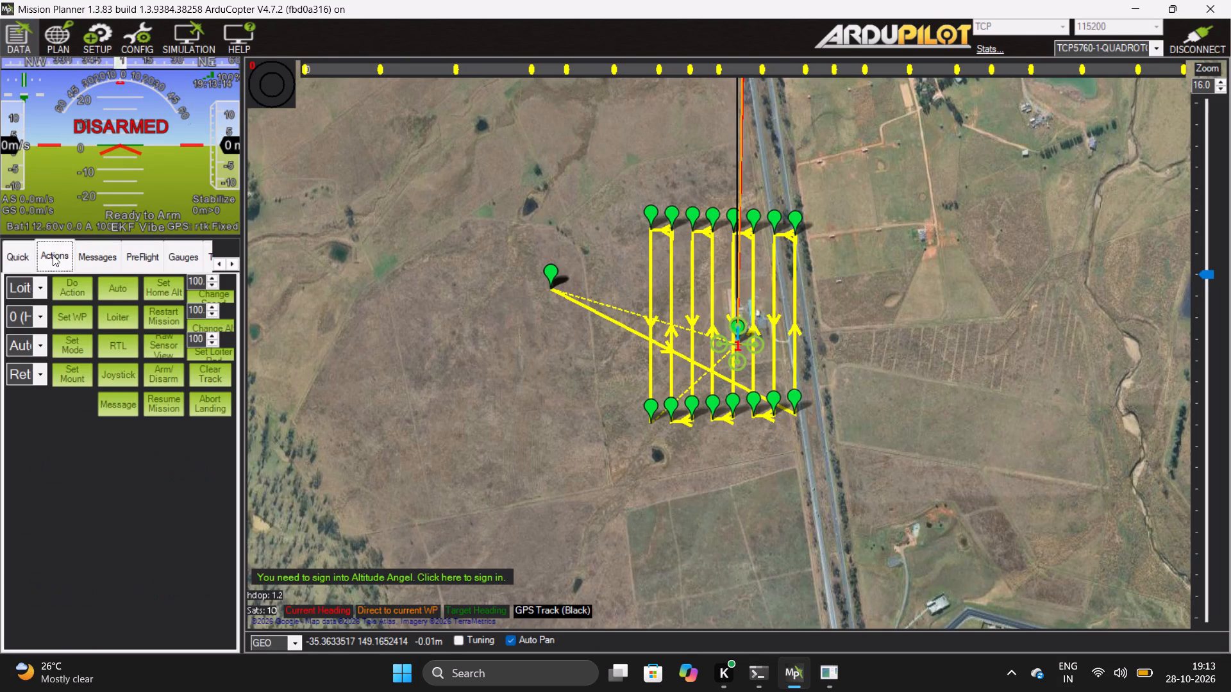
pyautogui.click(35, 286)
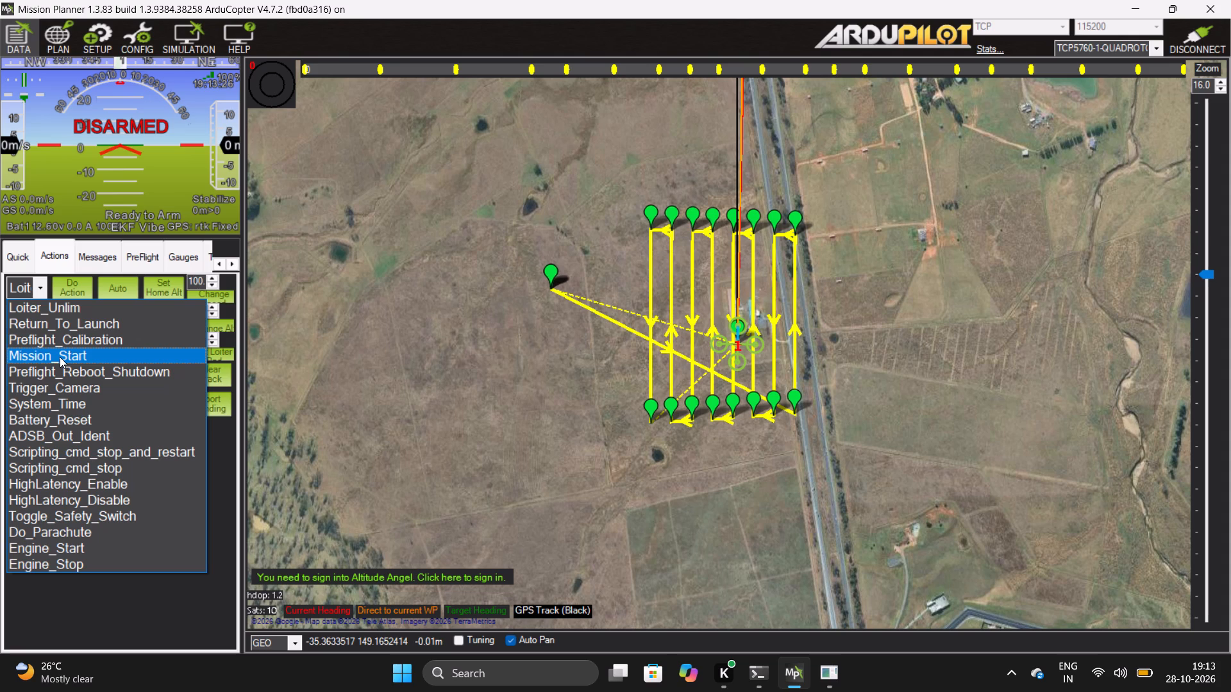
pyautogui.click(60, 357)
pyautogui.click(37, 318)
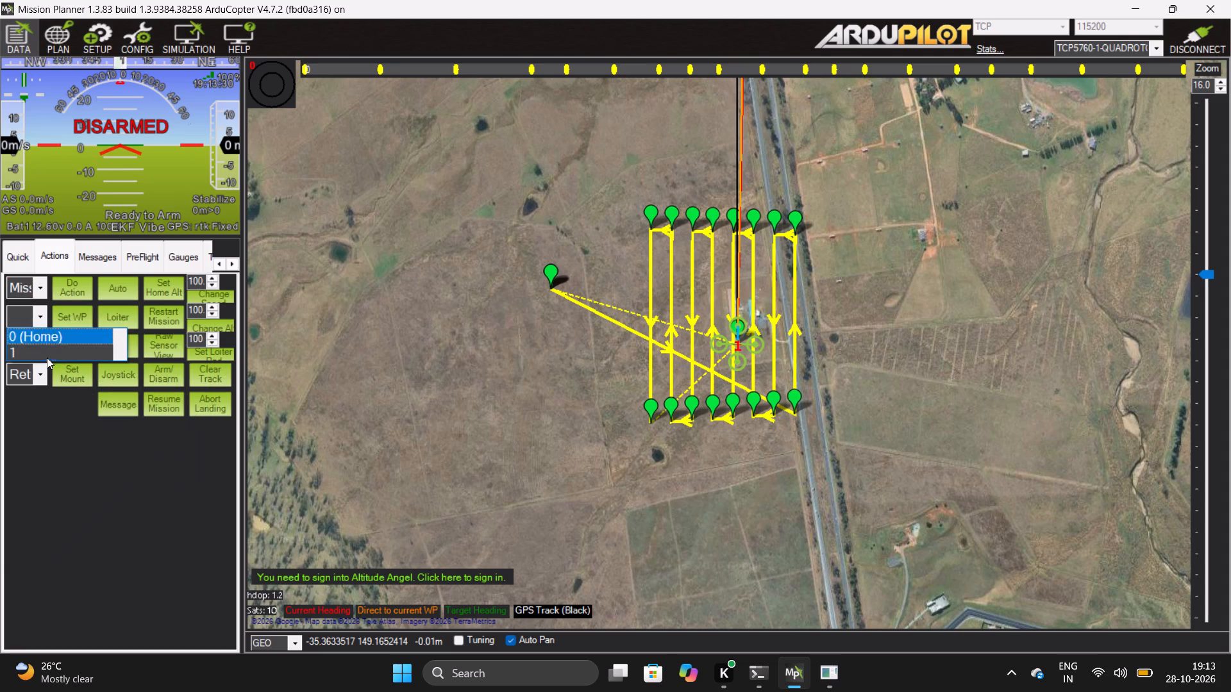
pyautogui.click(49, 333)
pyautogui.click(38, 340)
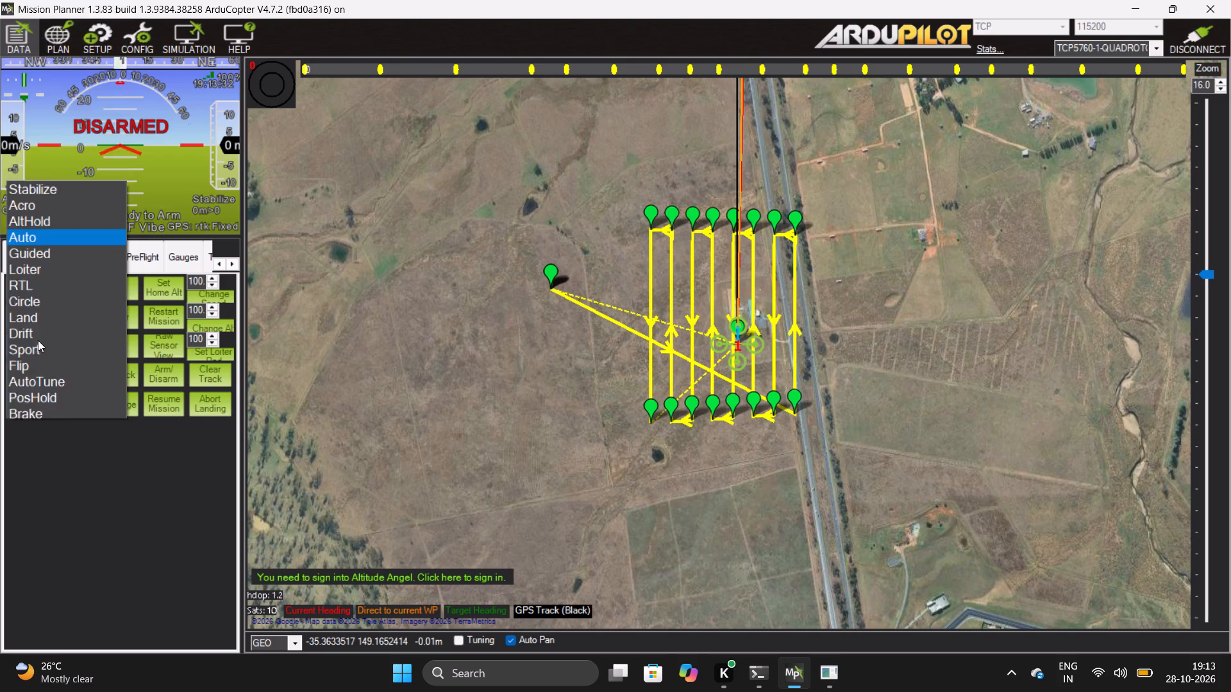
pyautogui.click(30, 11)
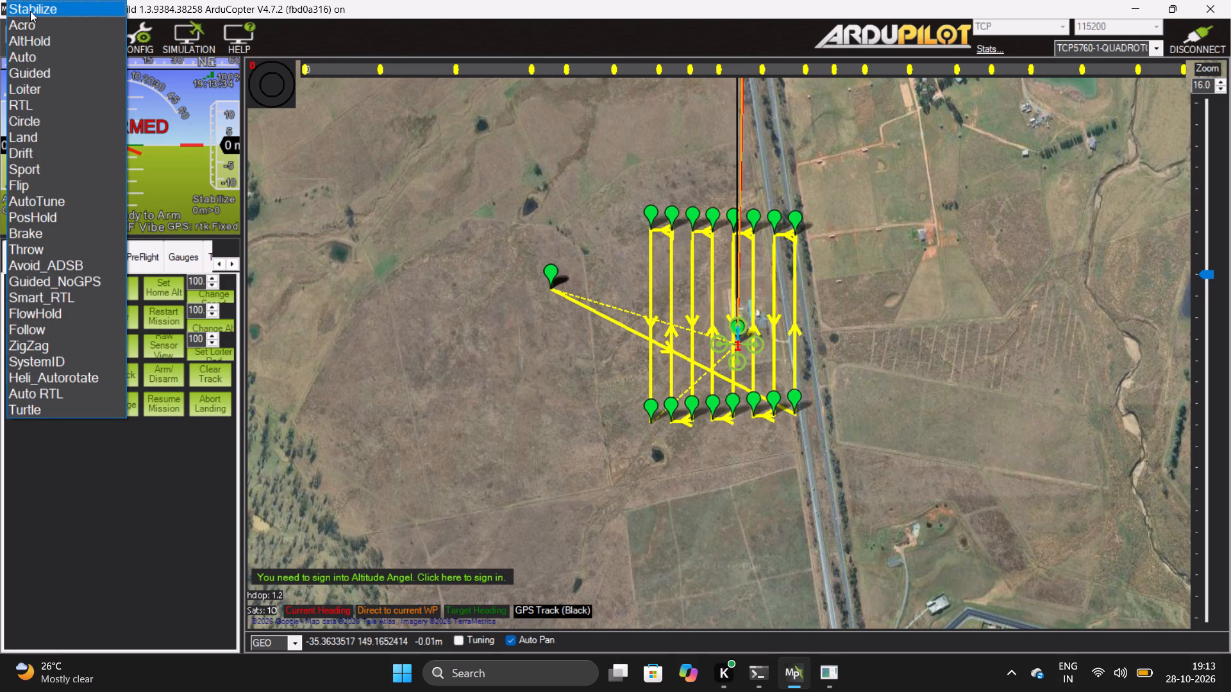
pyautogui.click(35, 376)
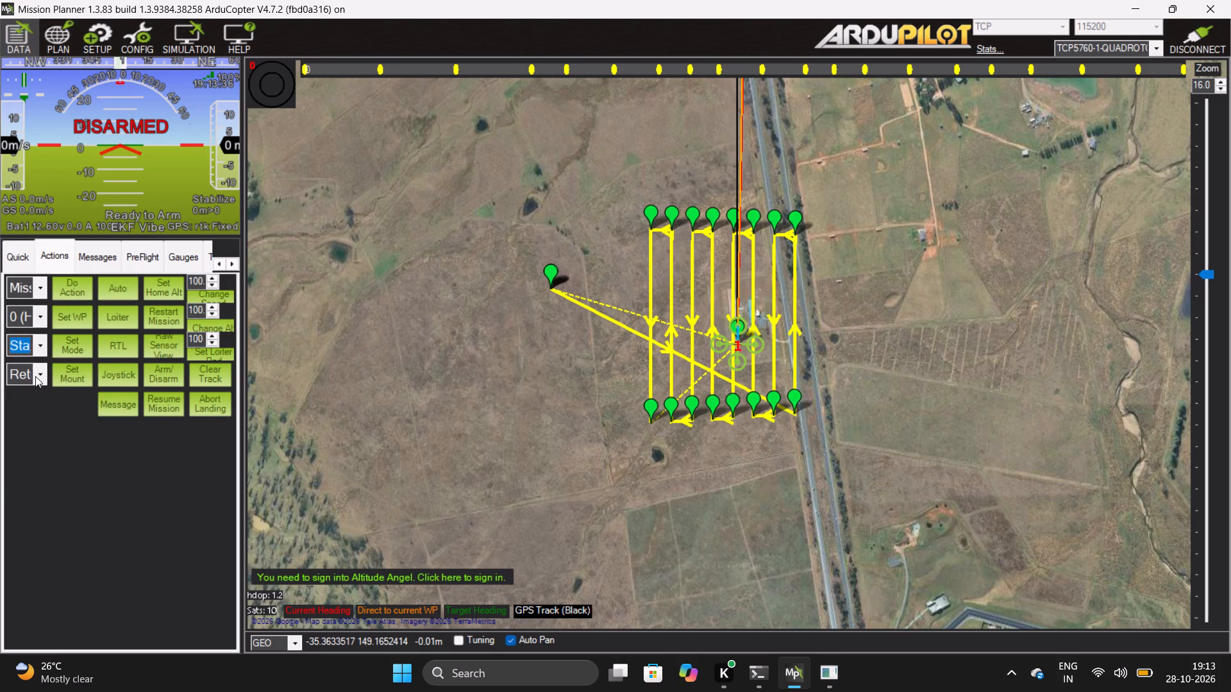
pyautogui.click(49, 488)
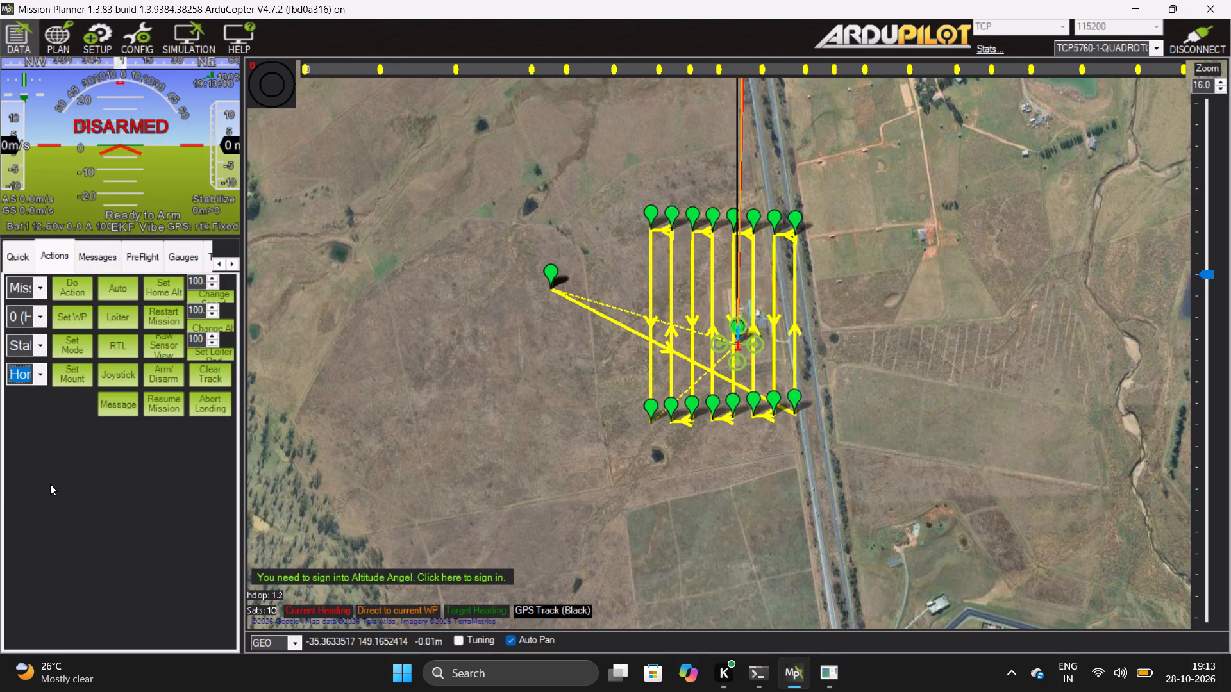
# Switch the quadcopter to Loiter mode and arm it.
pyautogui.click(126, 315)
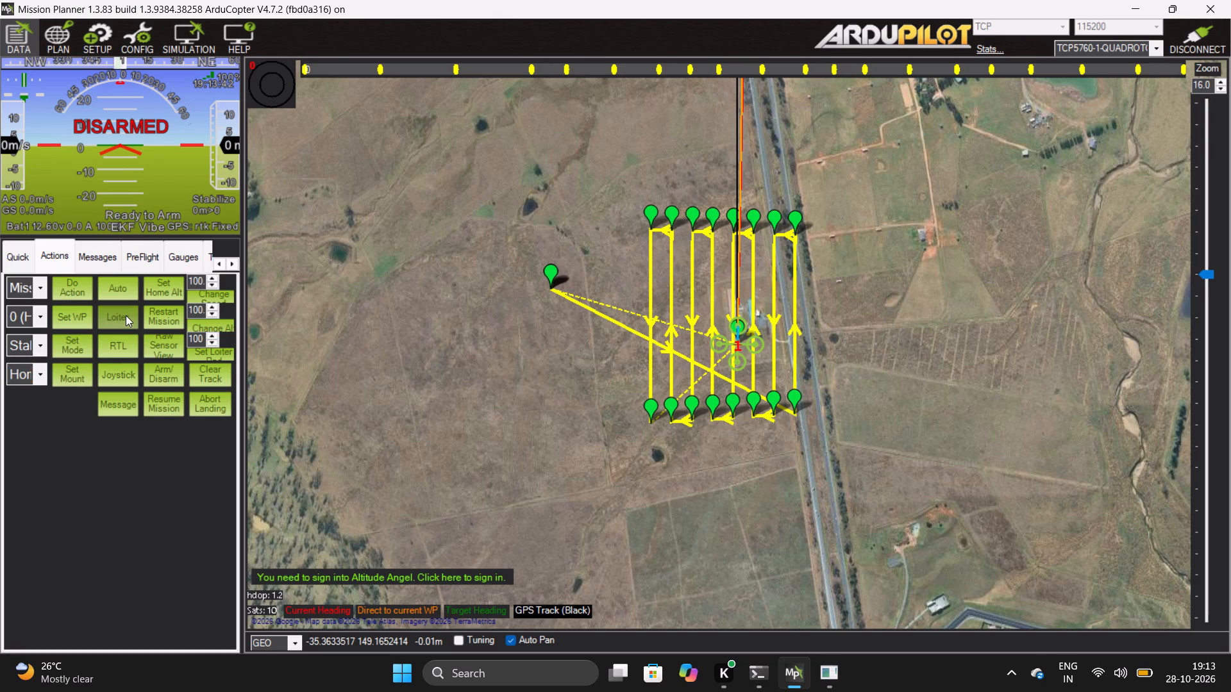
pyautogui.click(165, 369)
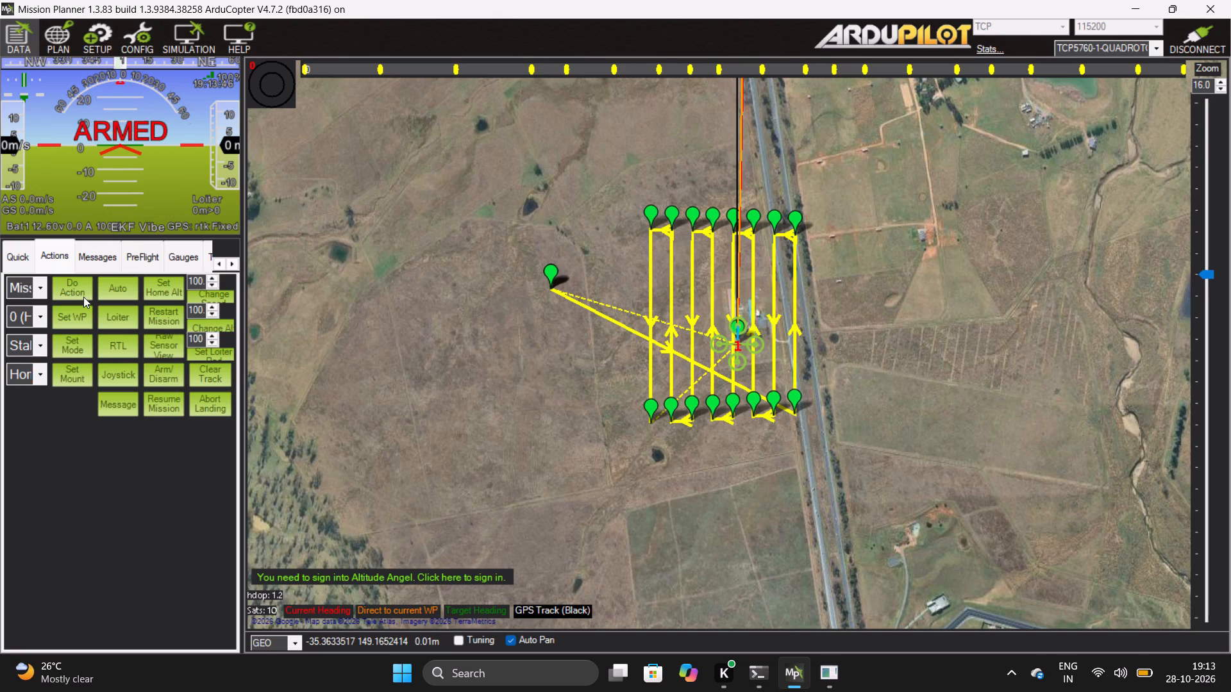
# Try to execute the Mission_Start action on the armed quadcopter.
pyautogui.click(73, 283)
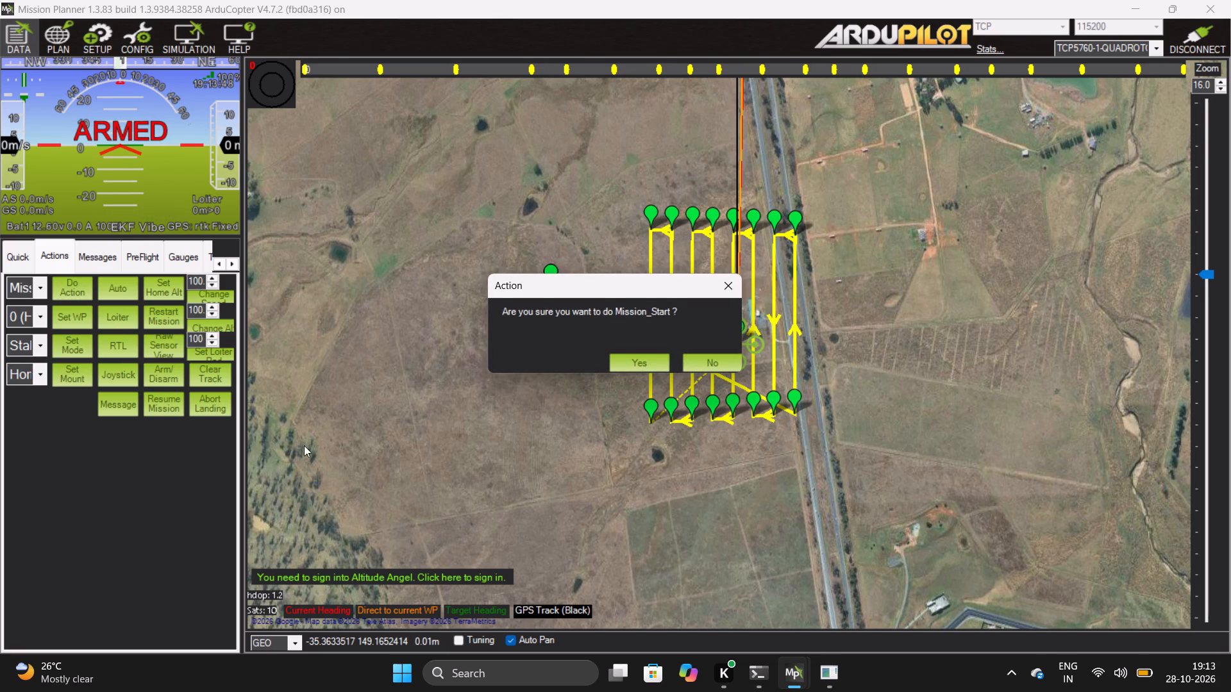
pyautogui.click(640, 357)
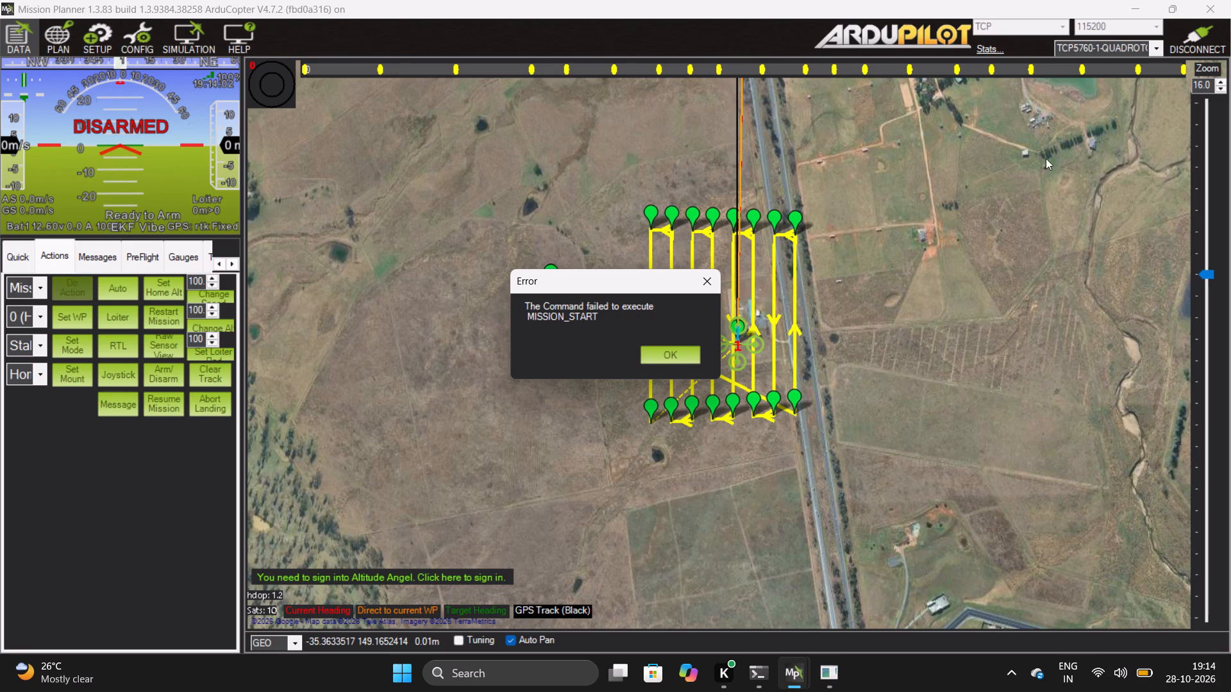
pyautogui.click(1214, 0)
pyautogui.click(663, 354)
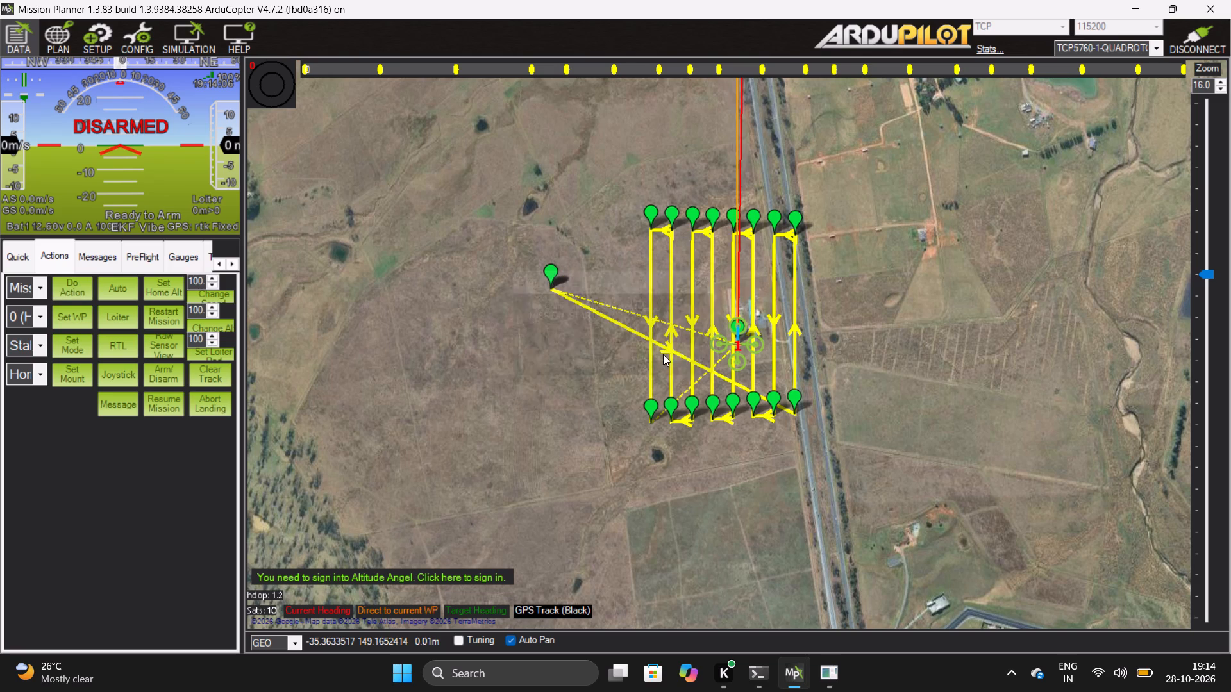
# Restart the Multirotor simulation with the quad model and try to dismiss the download dialog.
pyautogui.click(175, 35)
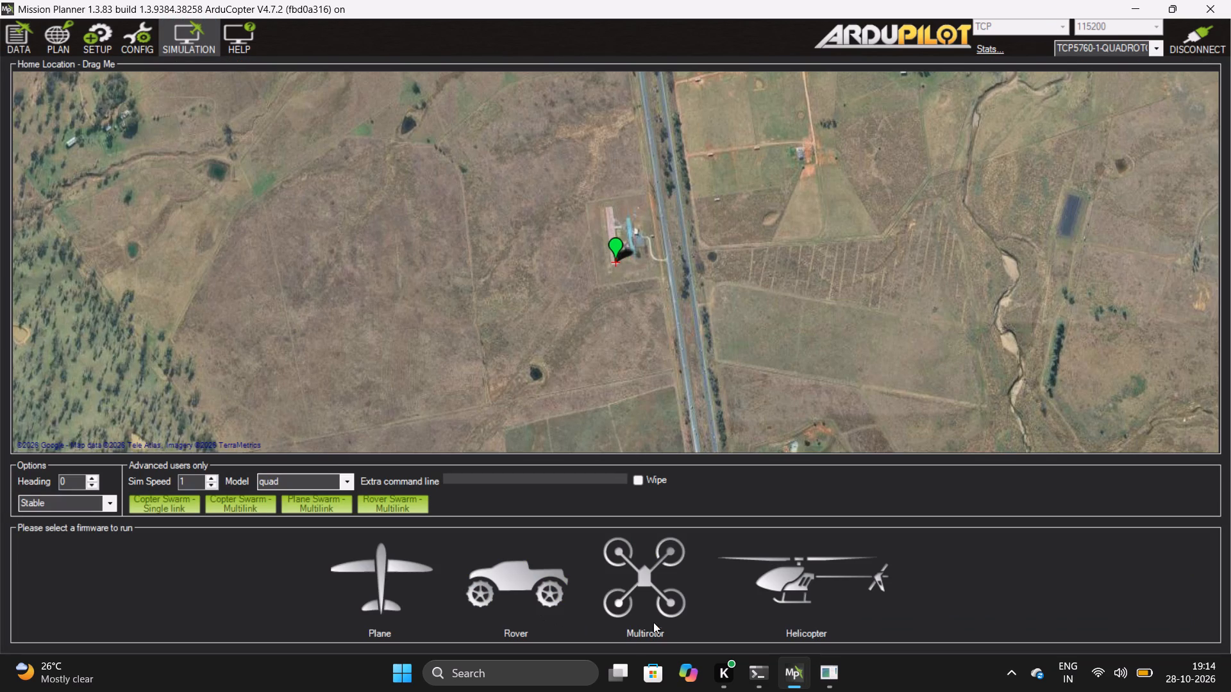
pyautogui.click(667, 607)
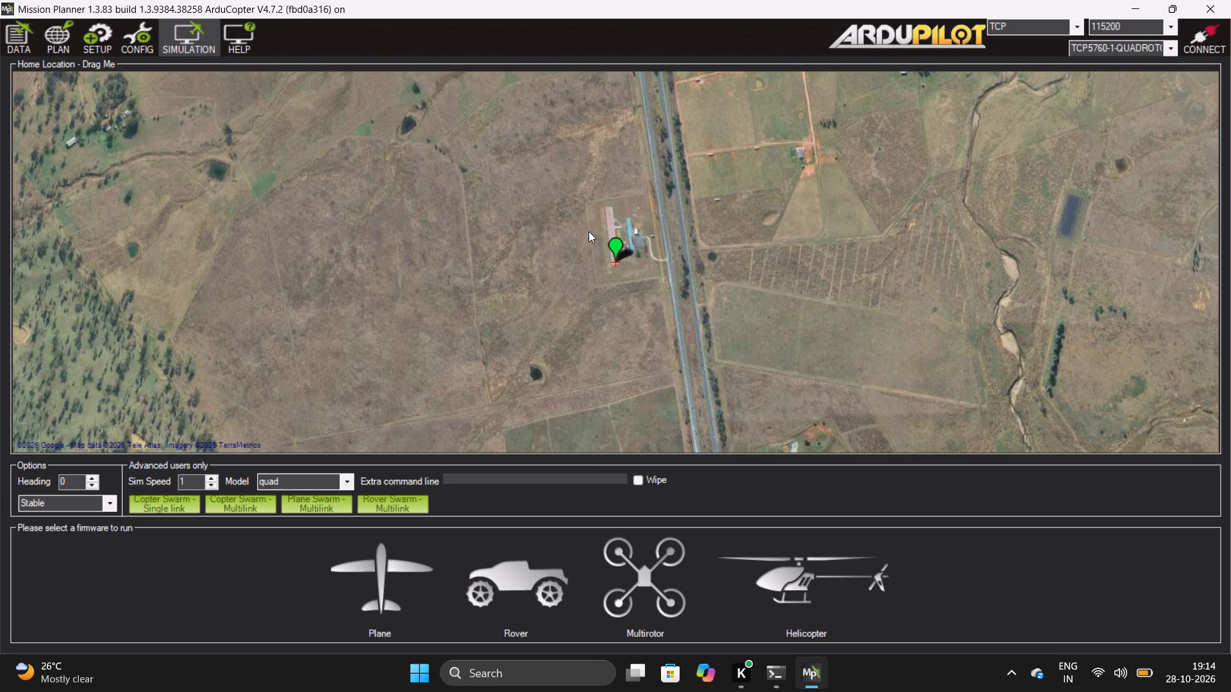
pyautogui.click(651, 573)
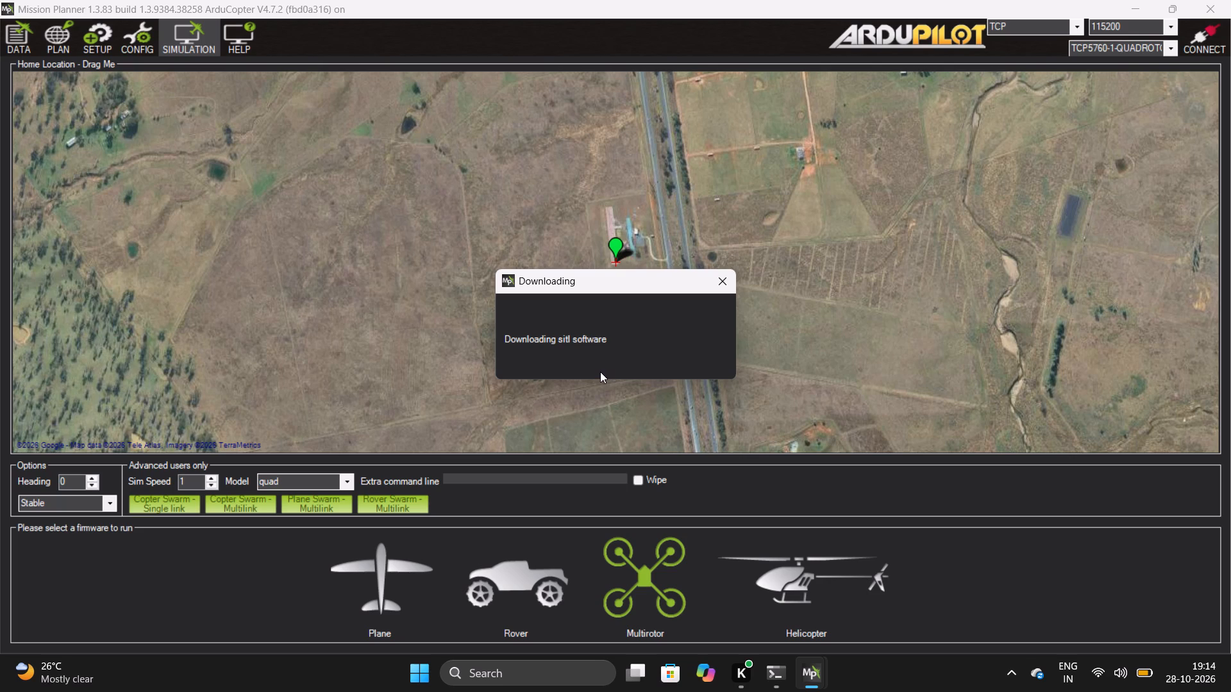
pyautogui.click(722, 282)
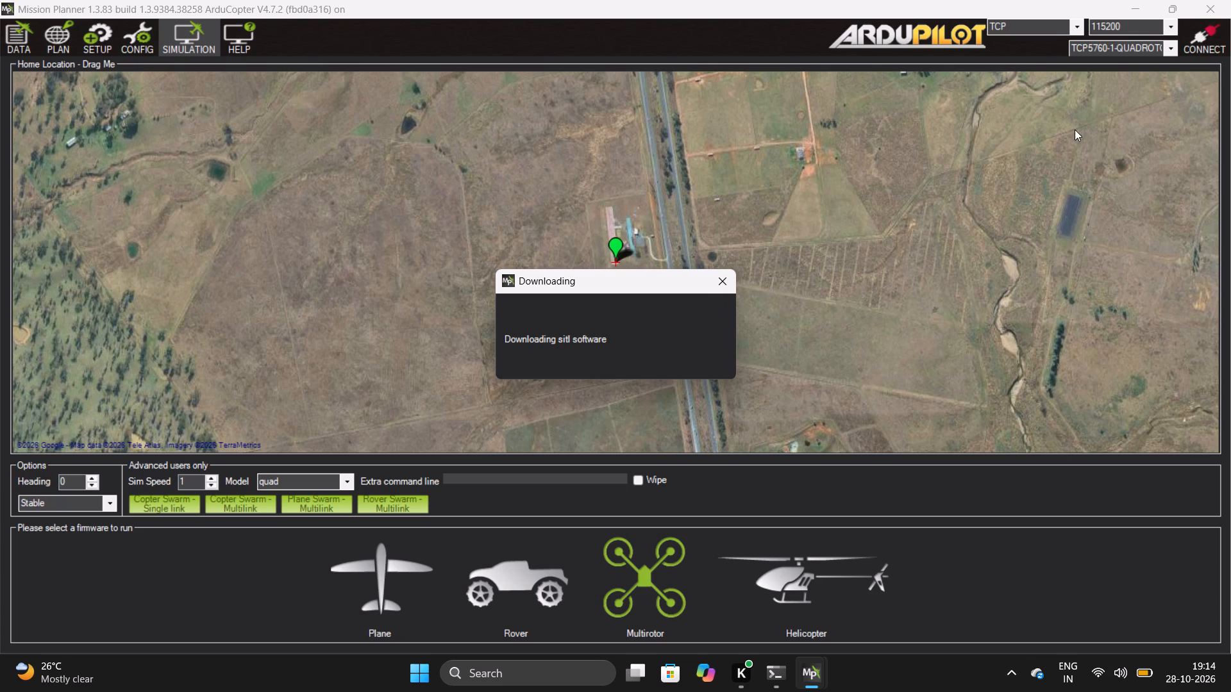
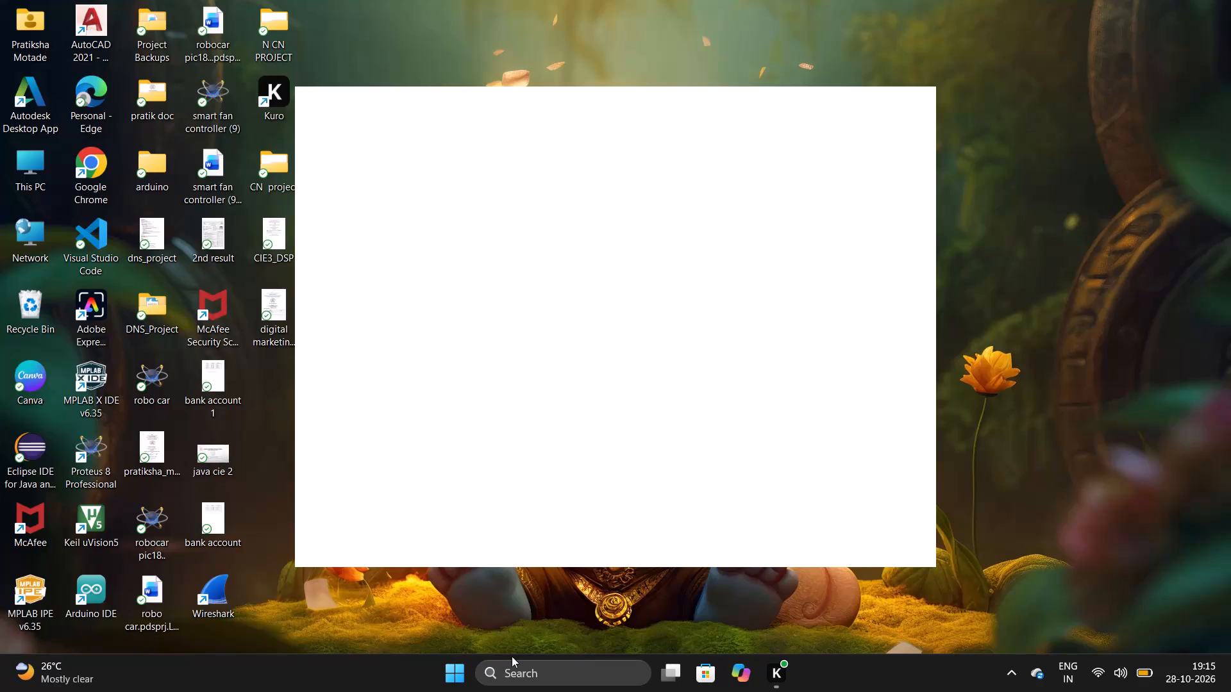
# Refresh the desktop and relaunch Mission Planner from the recent Windows searches.
pyautogui.click(512, 656)
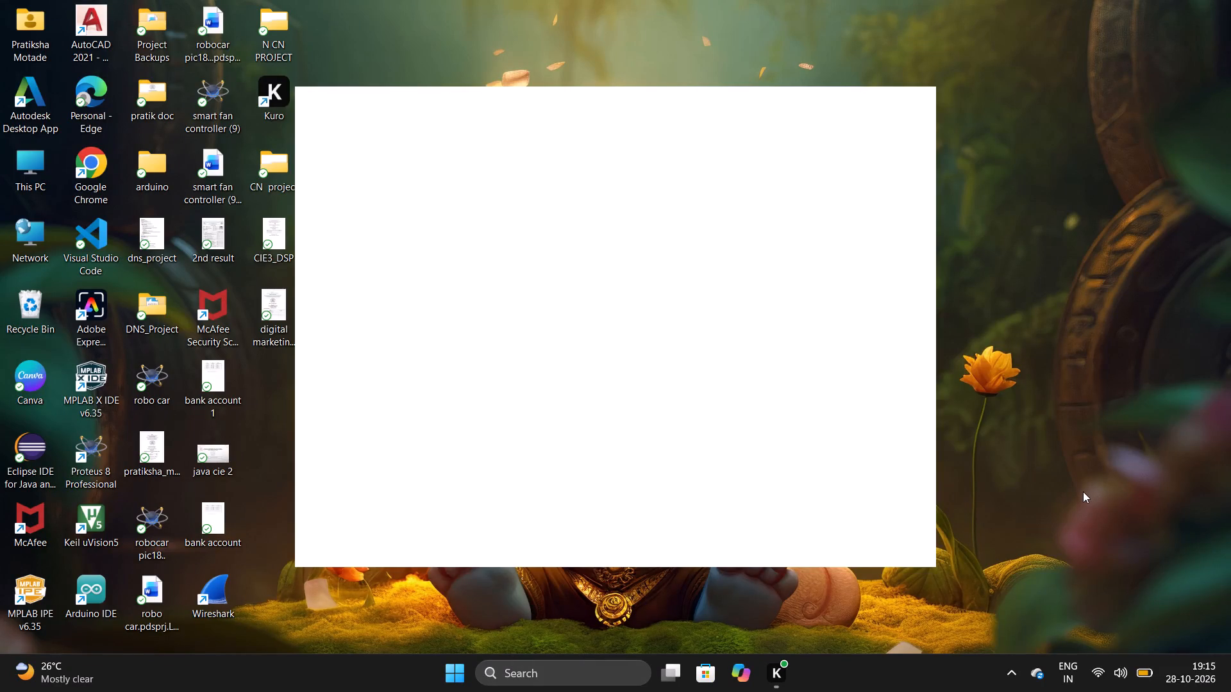
pyautogui.rightClick(1084, 490)
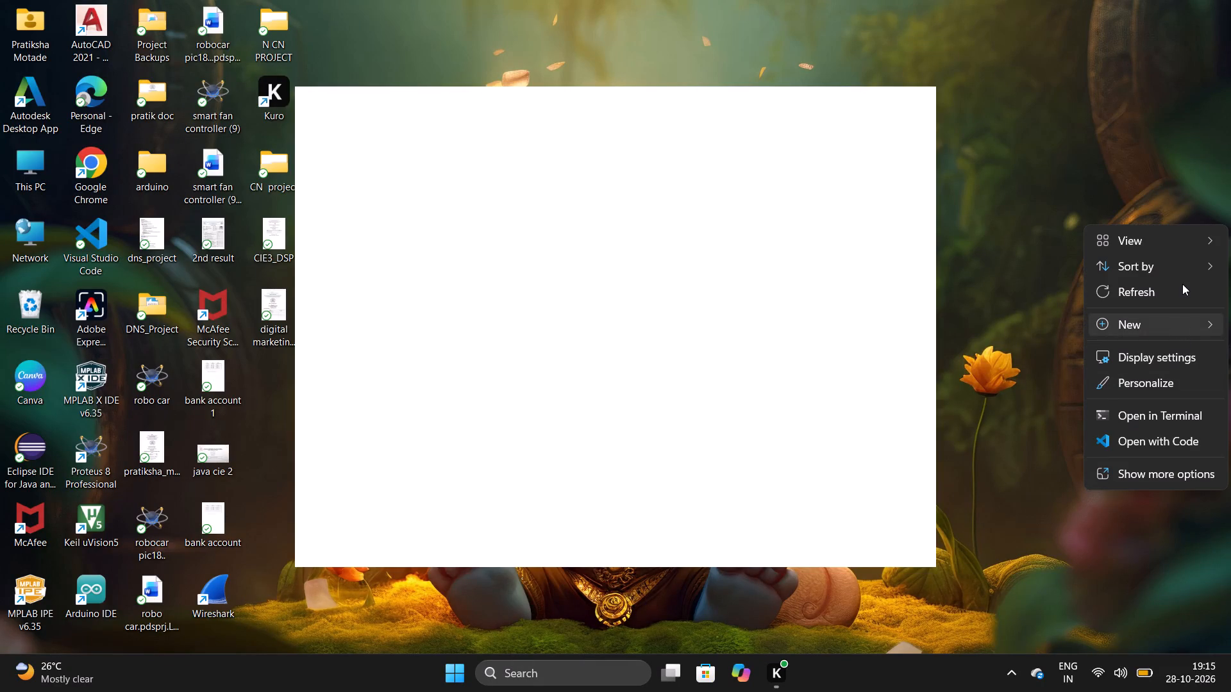
pyautogui.click(1178, 295)
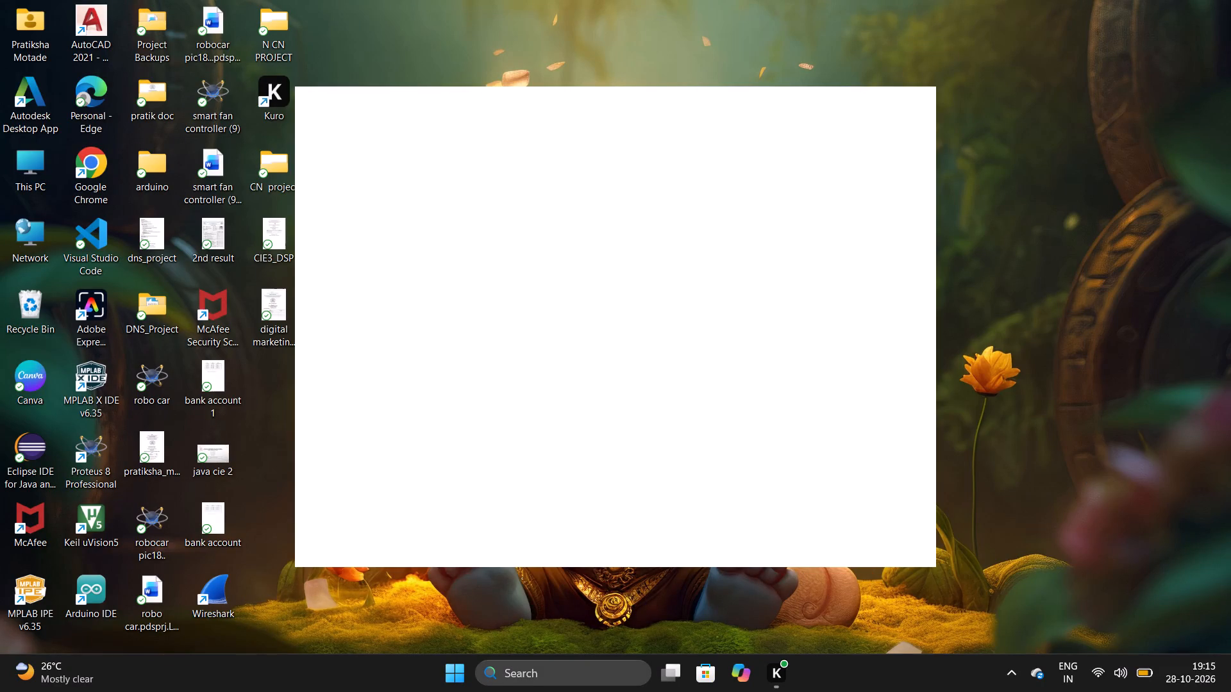
pyautogui.click(610, 670)
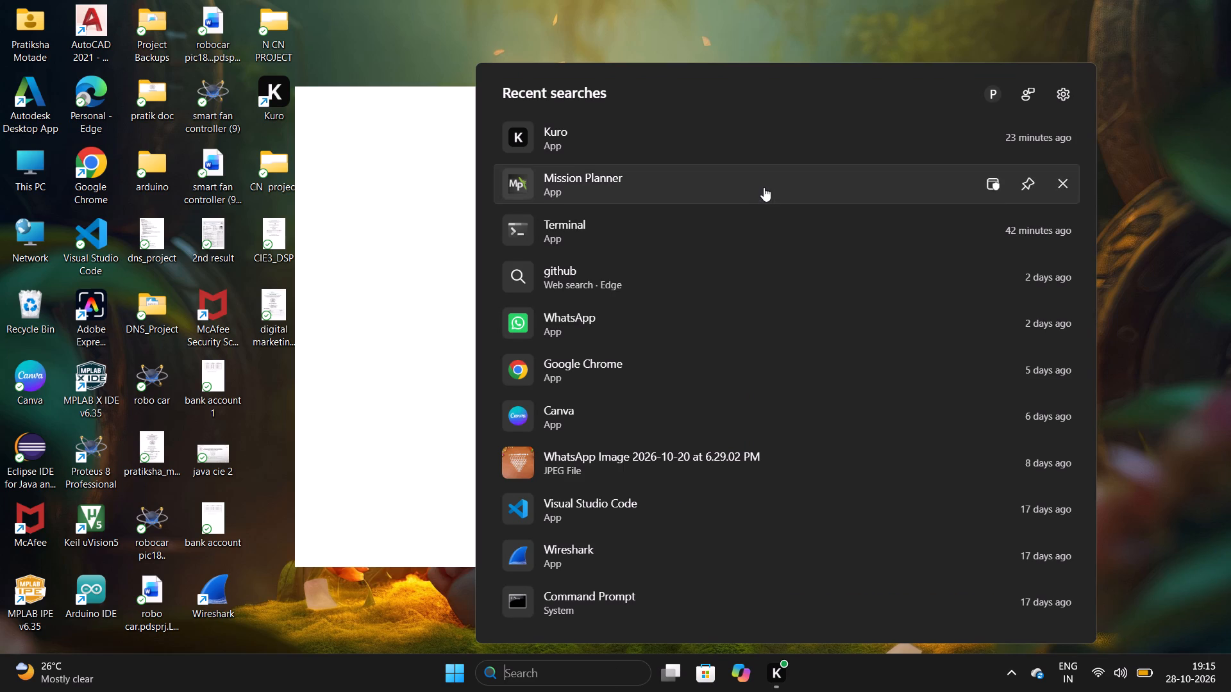
pyautogui.click(768, 188)
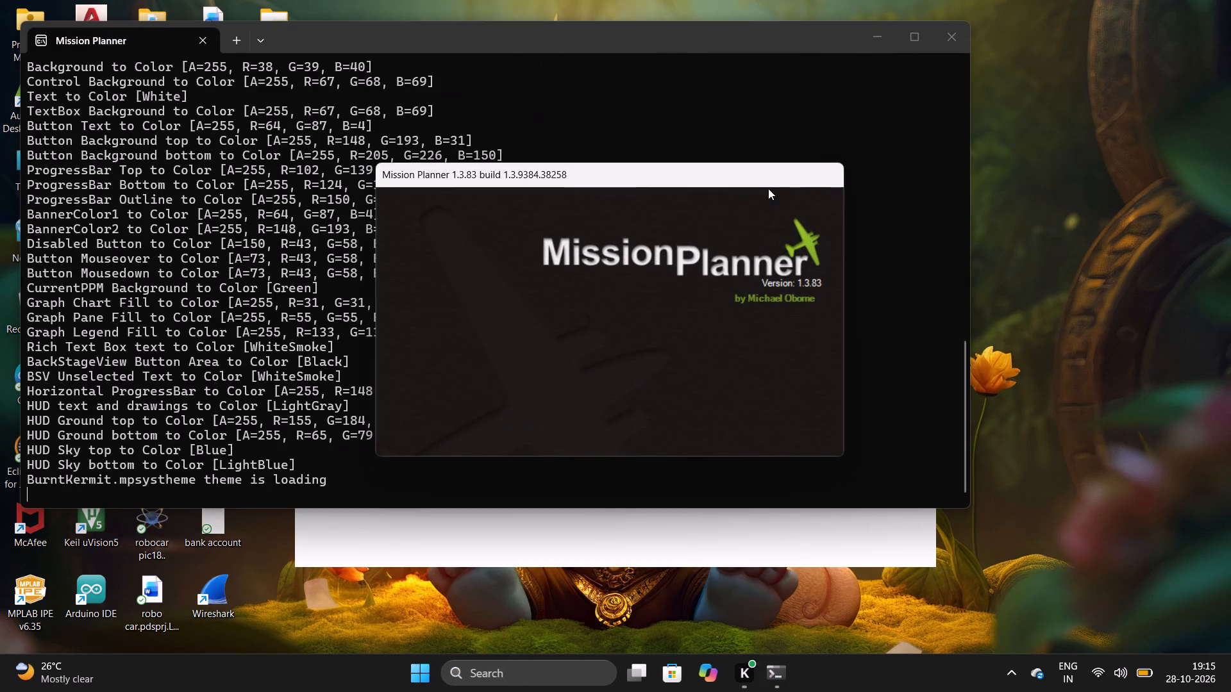
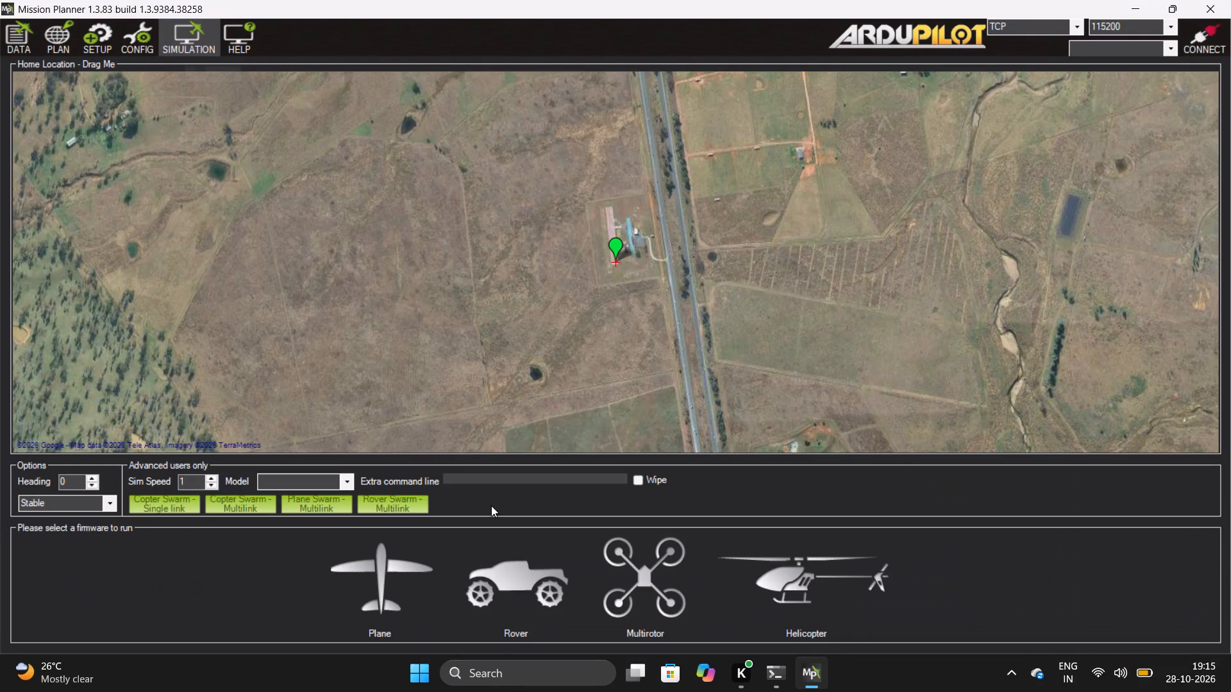
# Start the simulation with the Multirotor firmware, using the Stable release.
pyautogui.click(653, 581)
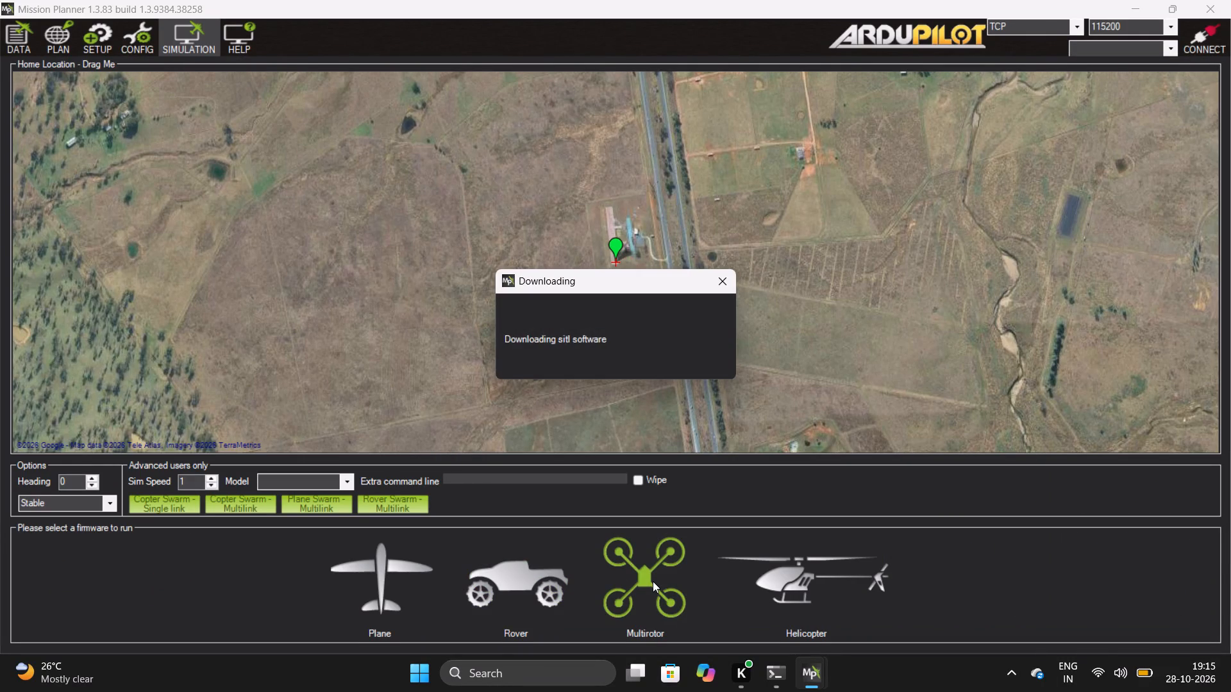
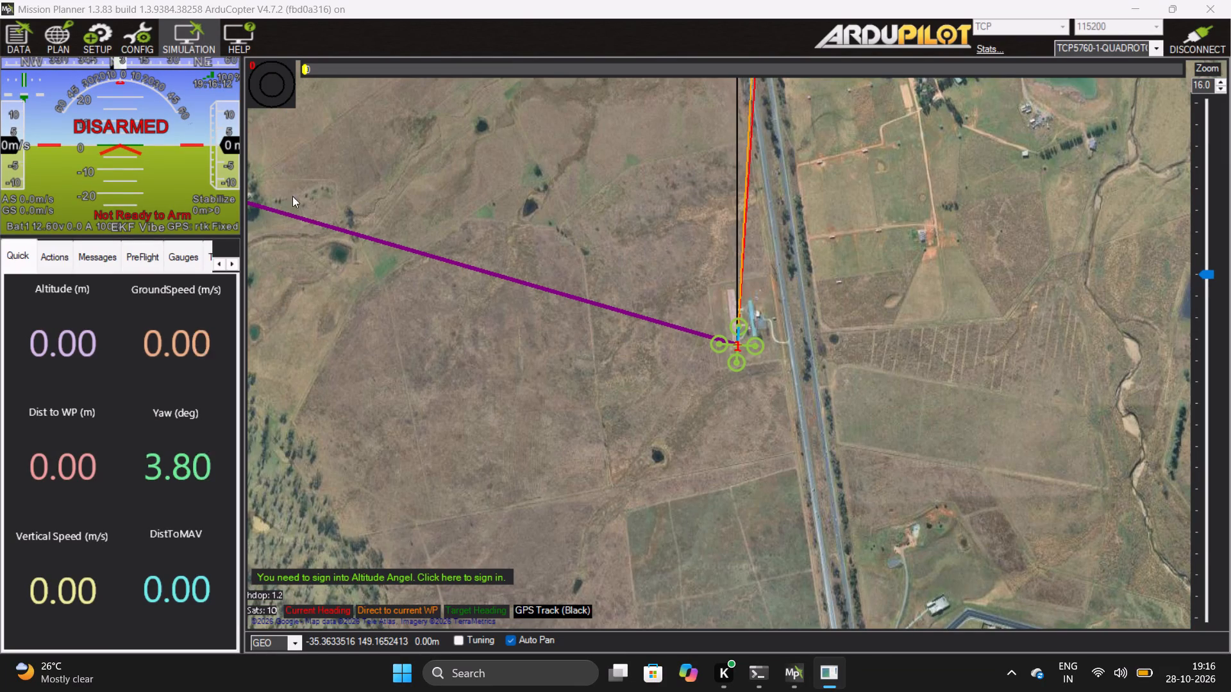
# Set the simulation's vehicle model to quad.
pyautogui.click(191, 45)
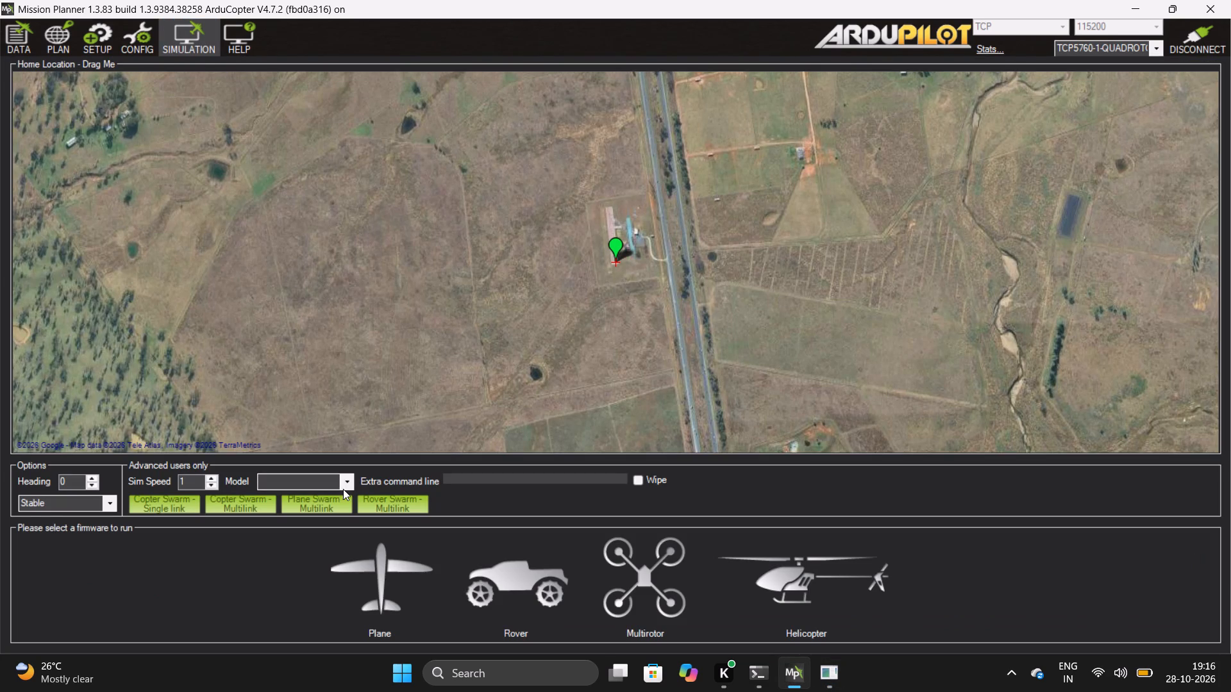
pyautogui.click(346, 487)
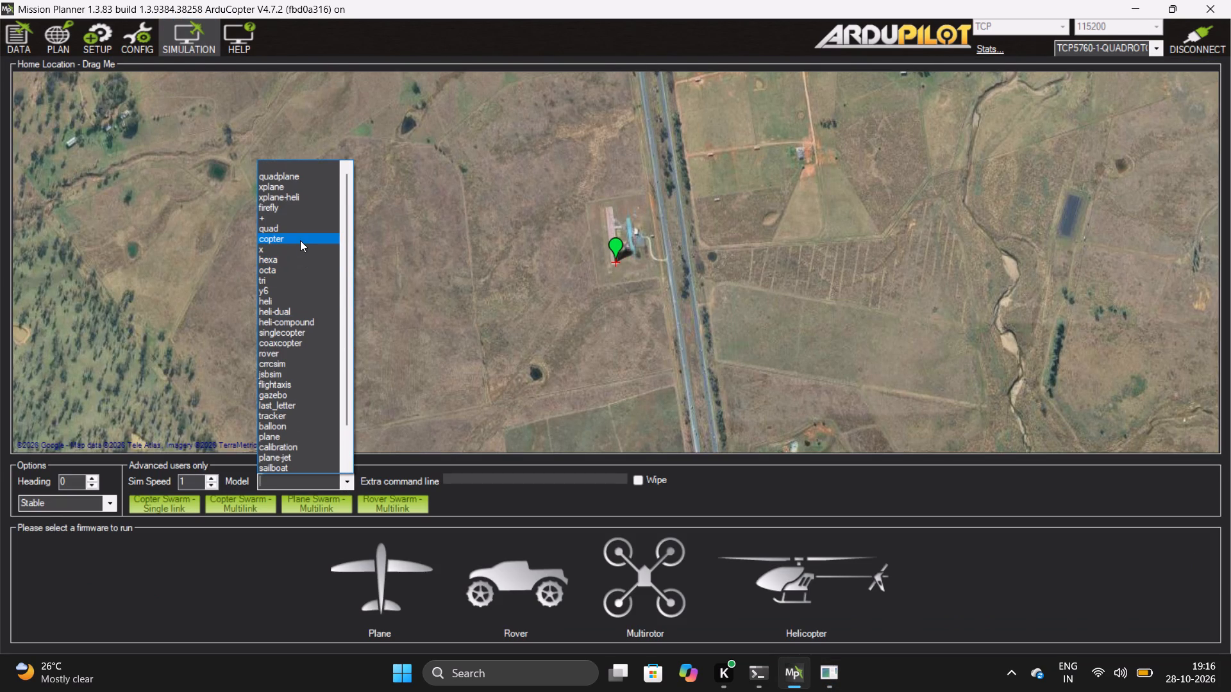
pyautogui.click(300, 227)
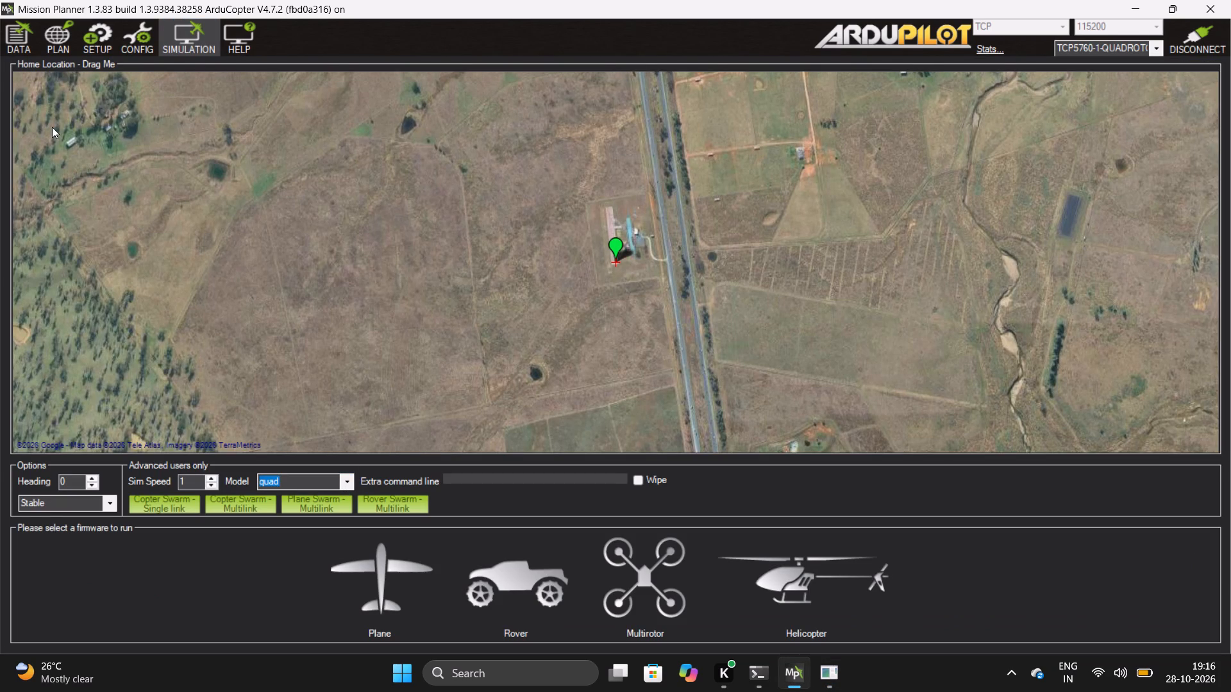
# Draw a four-cornered survey polygon of about 83,000 m² just north of the home location, spanning the road.
pyautogui.click(63, 40)
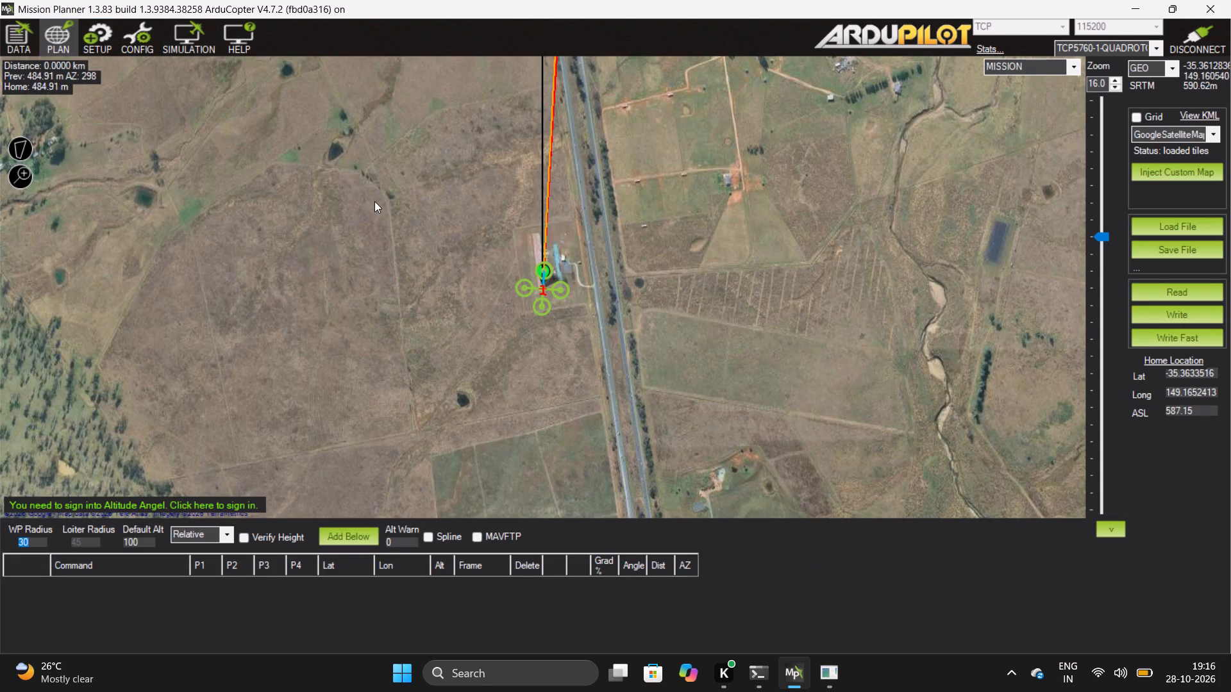
pyautogui.rightClick(400, 256)
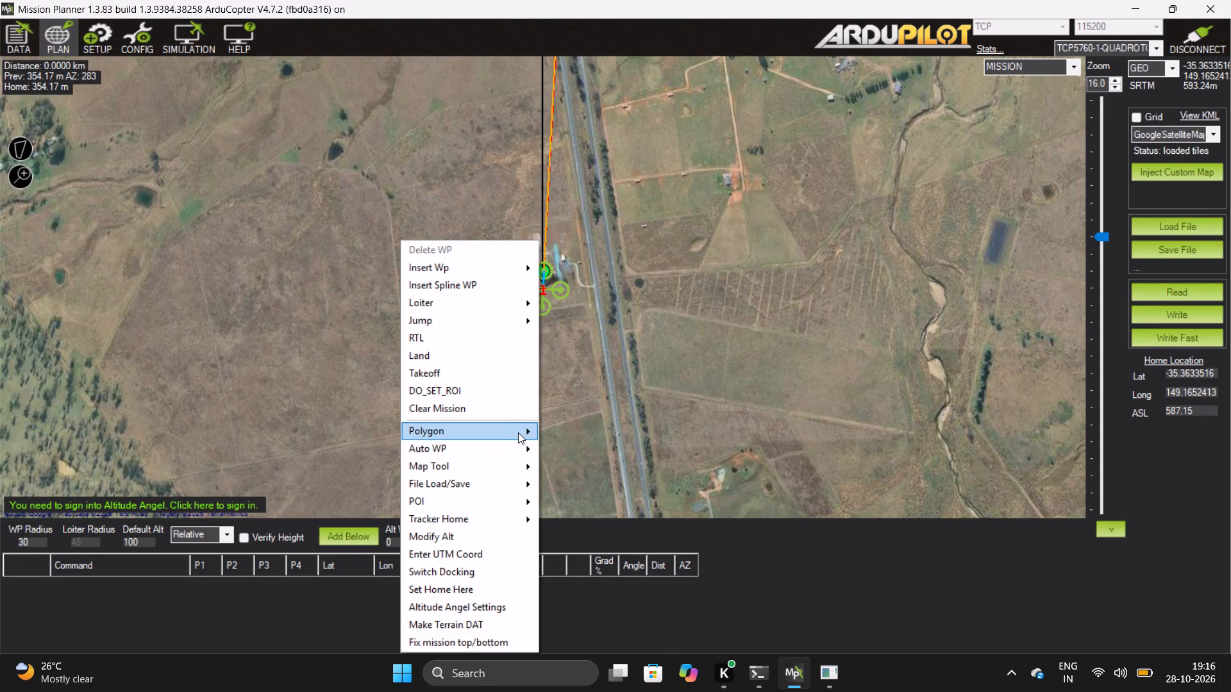
pyautogui.click(518, 432)
pyautogui.click(640, 428)
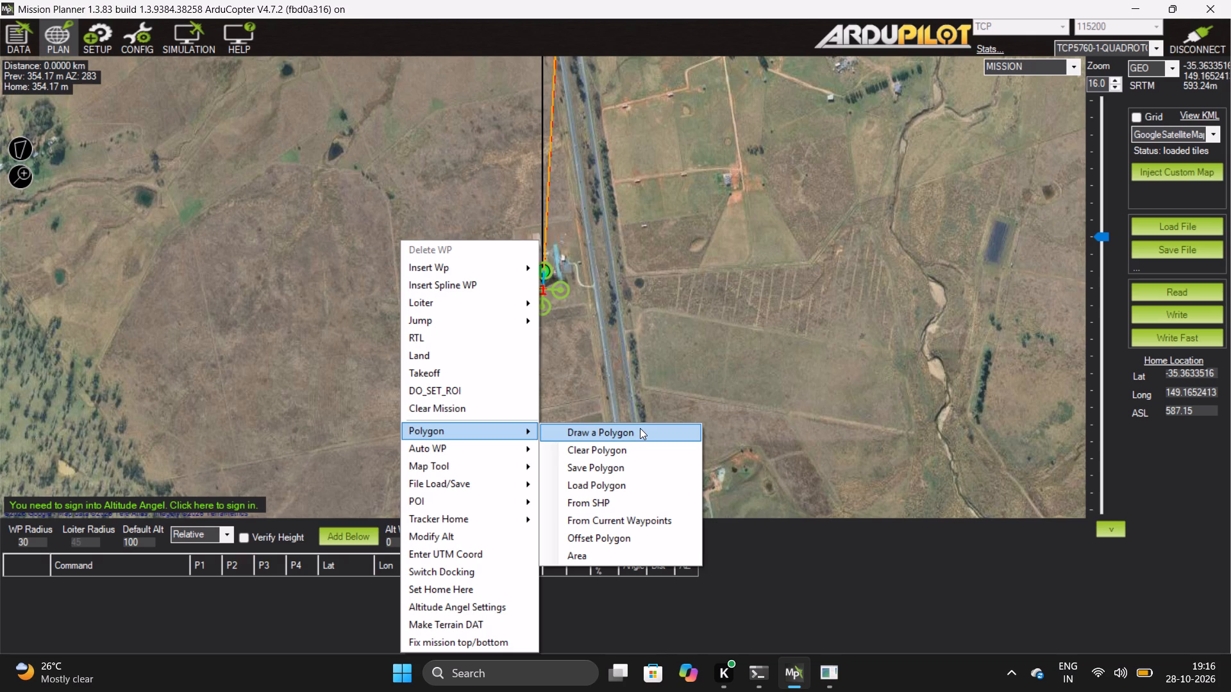
pyautogui.click(441, 184)
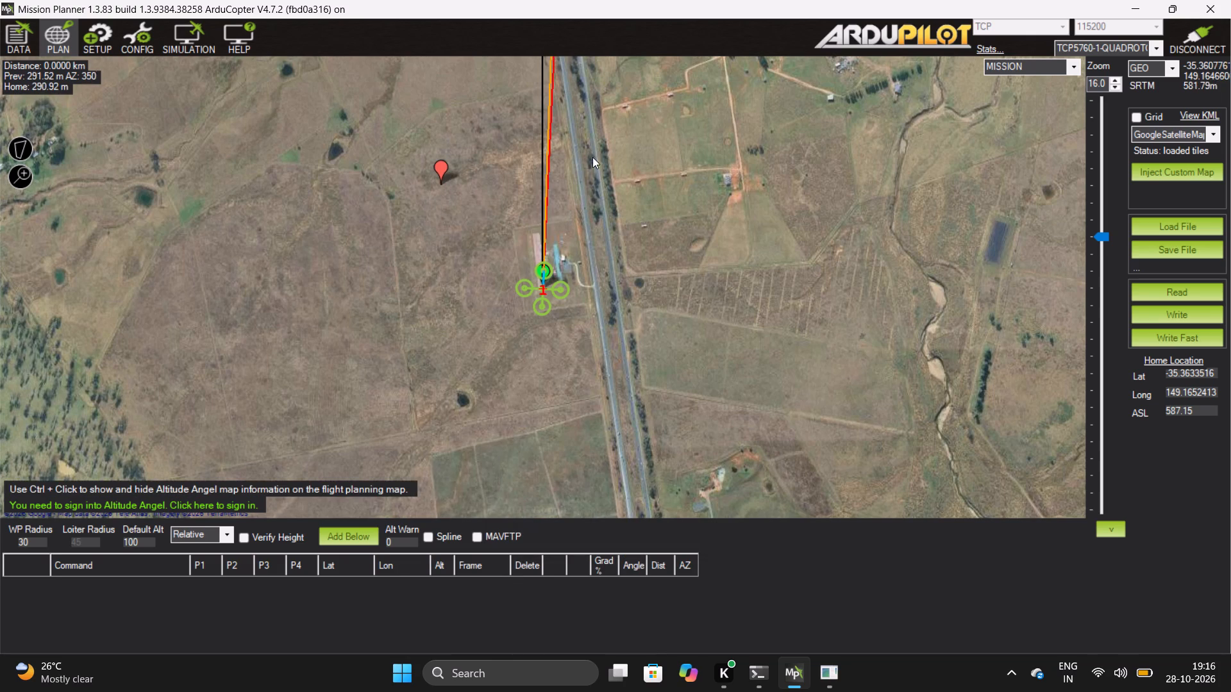
pyautogui.click(653, 165)
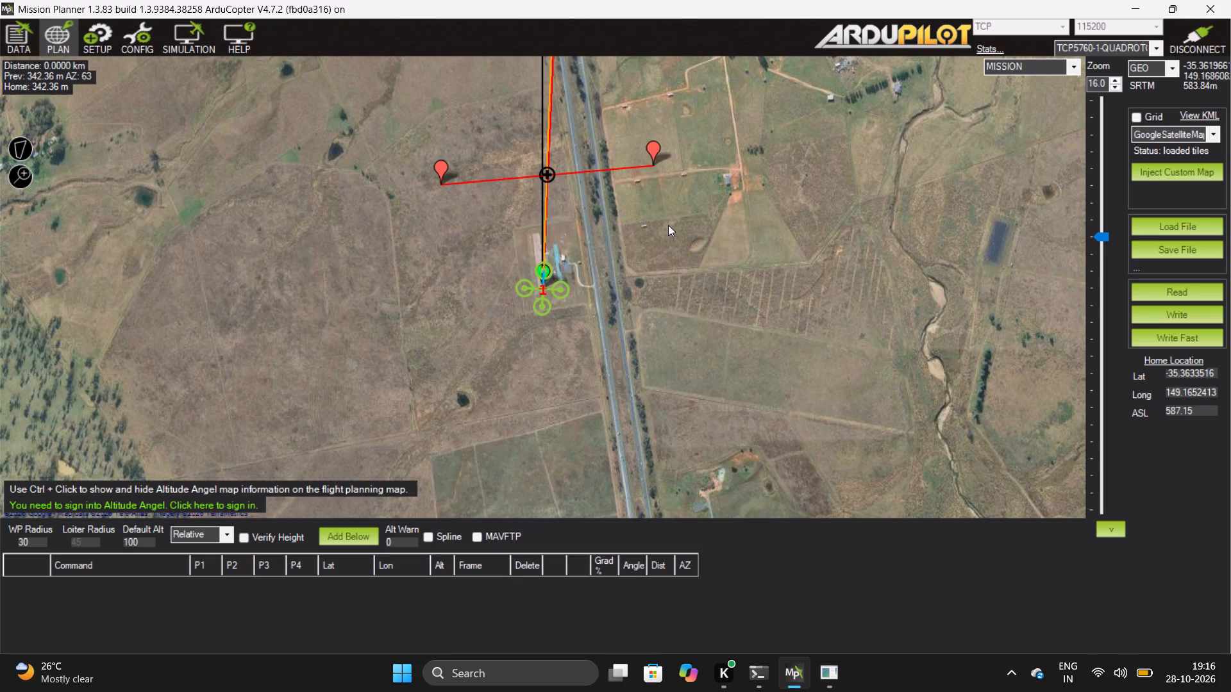
pyautogui.click(668, 225)
pyautogui.click(460, 254)
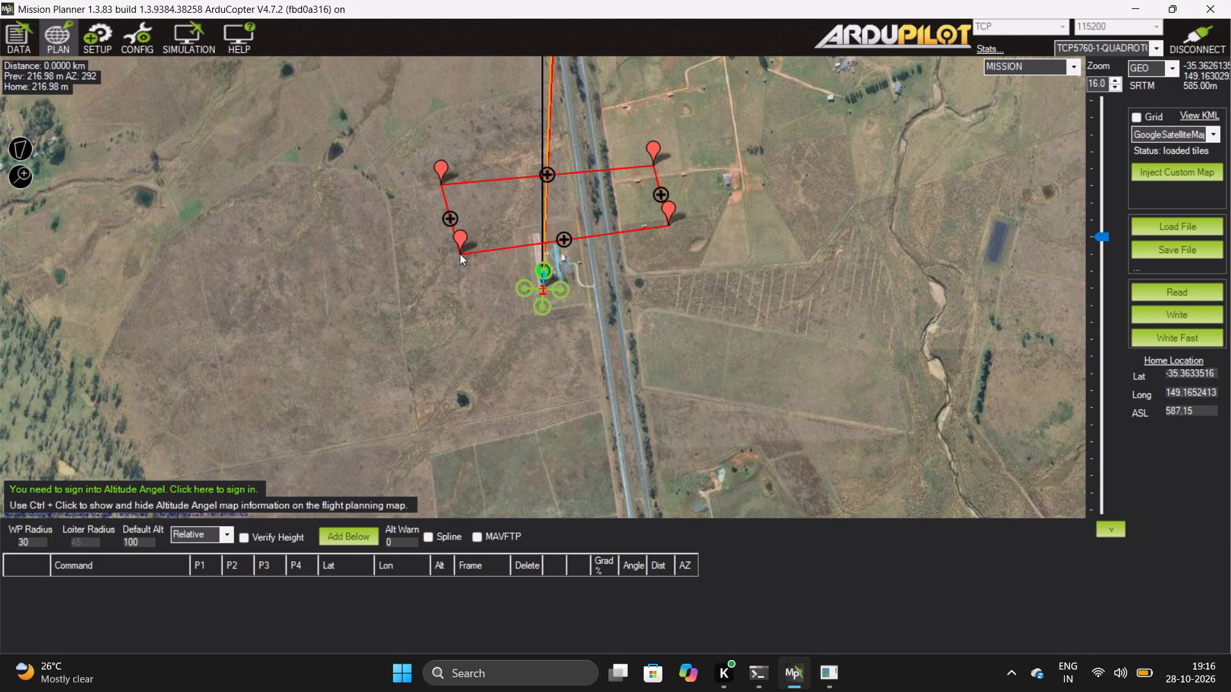
pyautogui.click(441, 181)
pyautogui.click(441, 181)
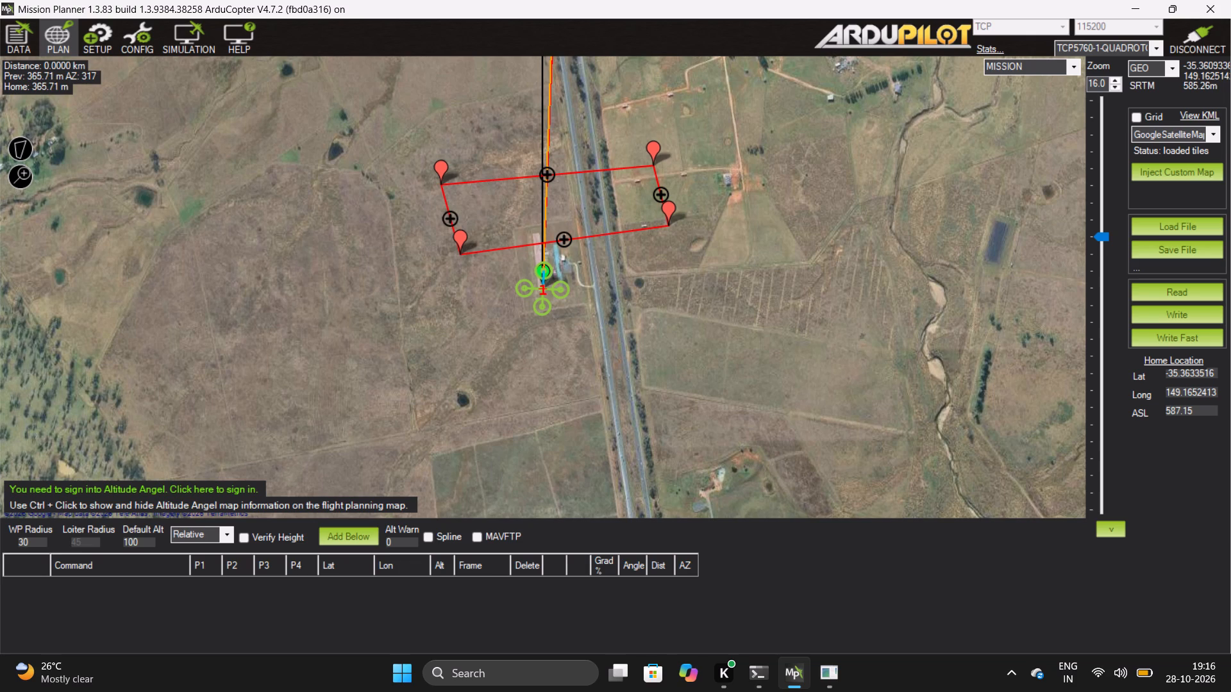
pyautogui.click(442, 174)
# Generate a Survey (Grid) mission from the polygon at 100 m altitude and 265° angle, with takeoff and RTL included.
pyautogui.rightClick(442, 174)
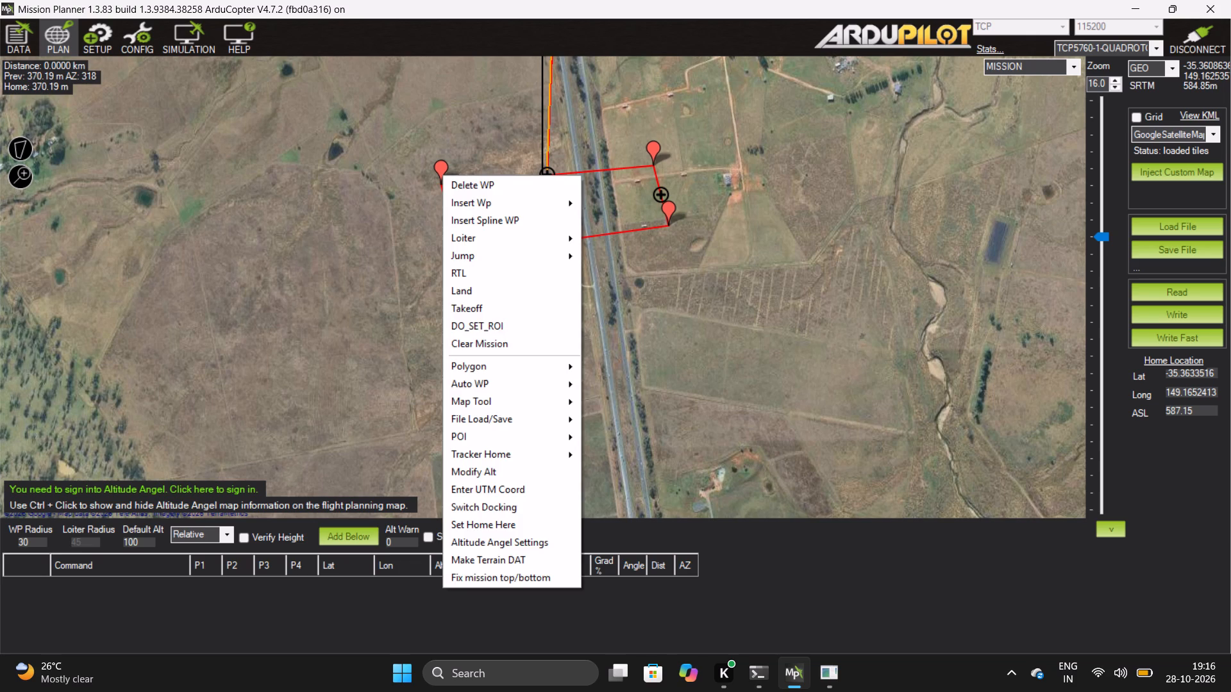
pyautogui.click(535, 382)
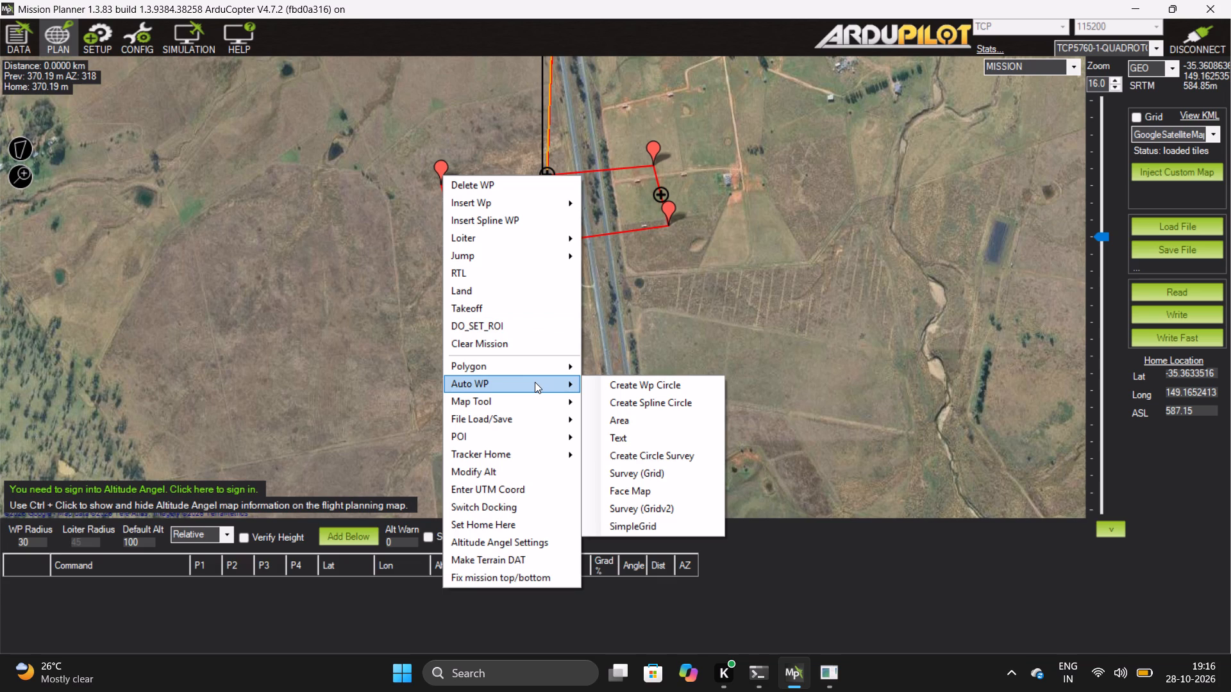
pyautogui.click(660, 466)
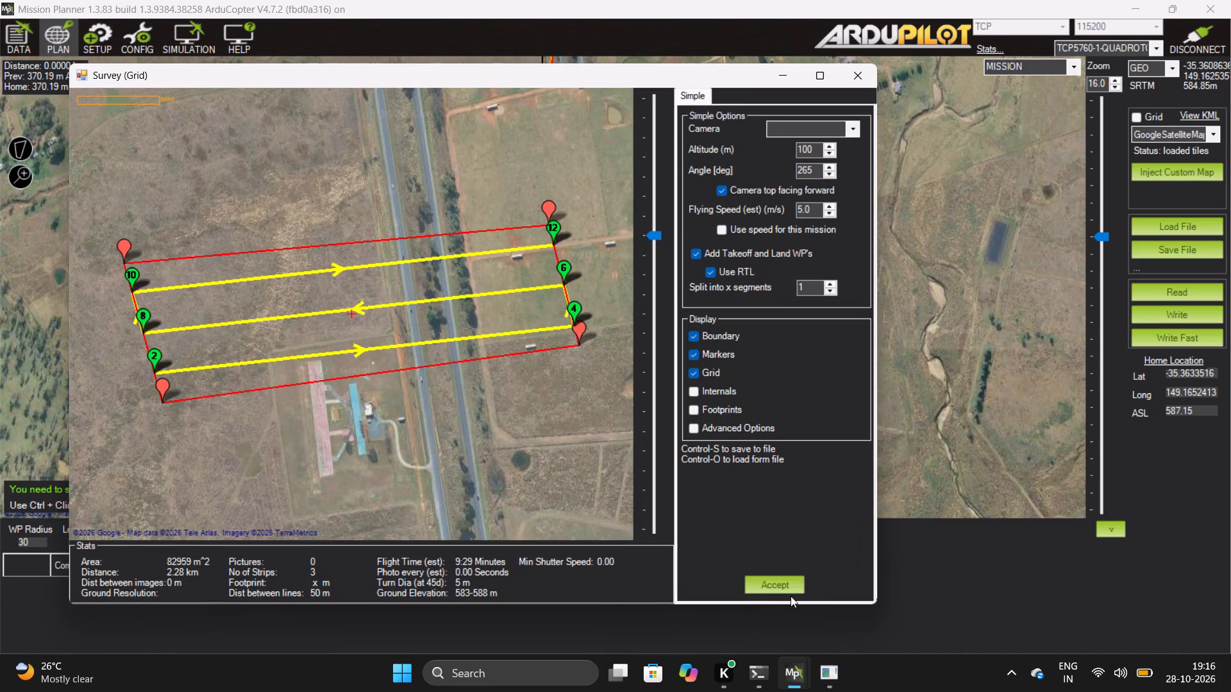
pyautogui.click(781, 573)
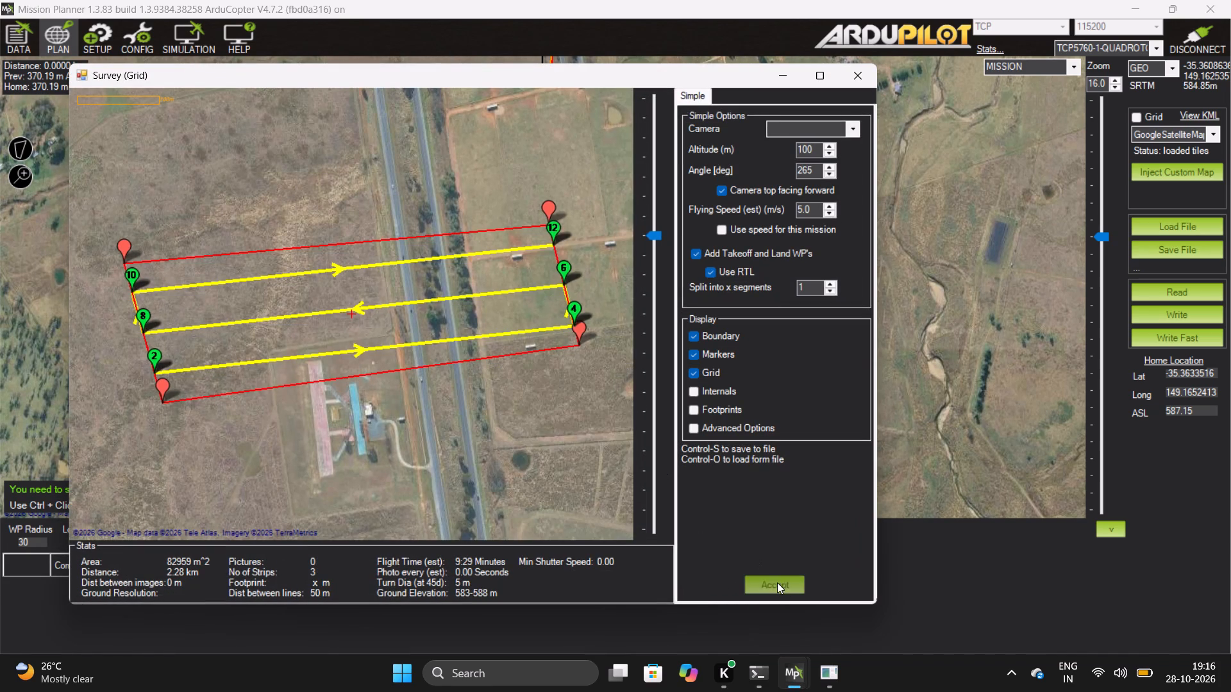
pyautogui.click(777, 584)
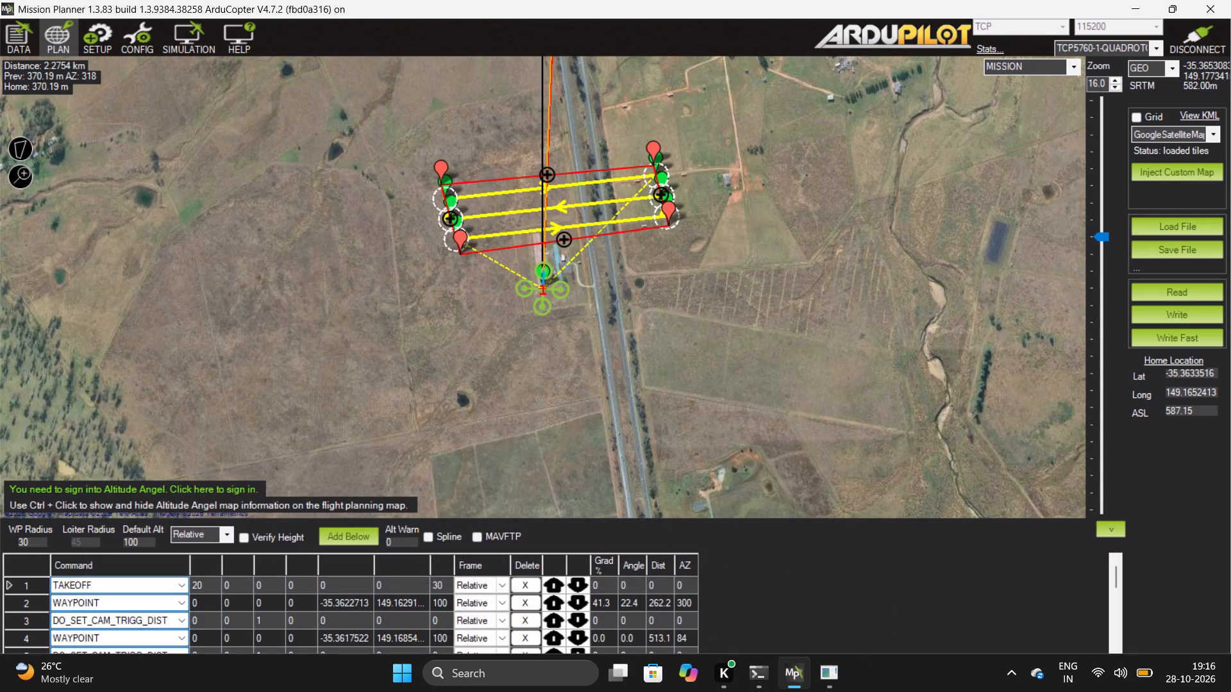
# Write the survey mission to the vehicle.
pyautogui.click(1187, 314)
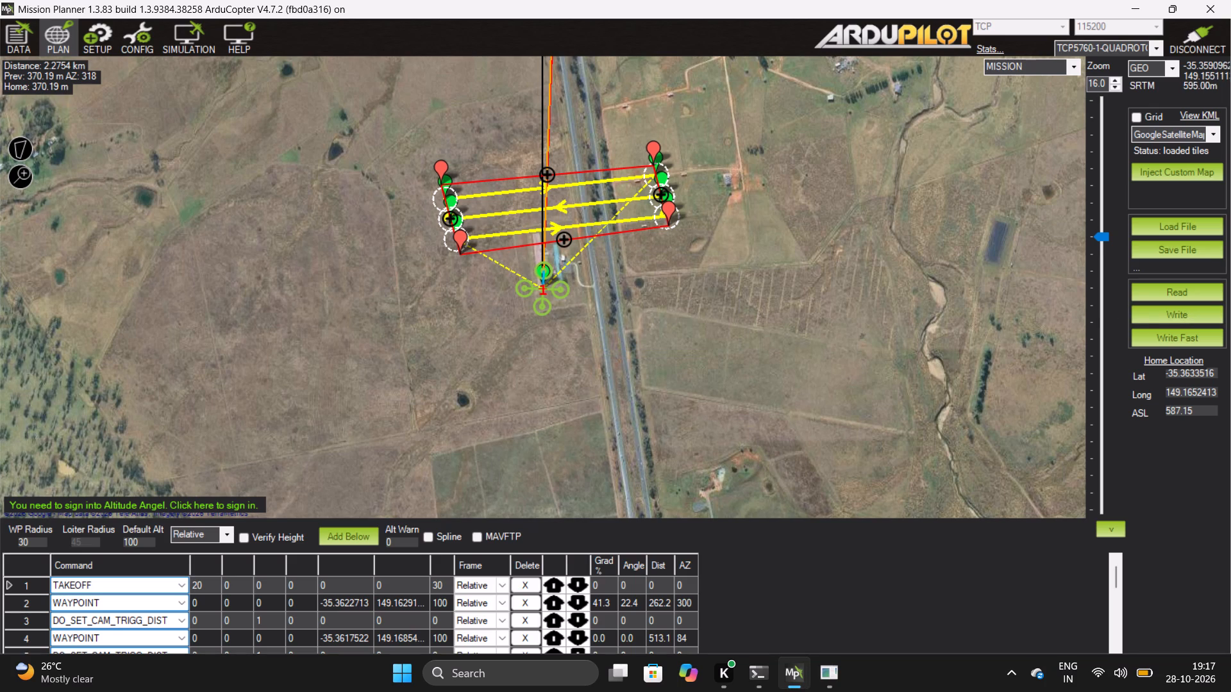
# Configure the flight action selections to Mission_Start, waypoint 0 (Home), Stabilize mode and Home Location mount.
pyautogui.click(21, 42)
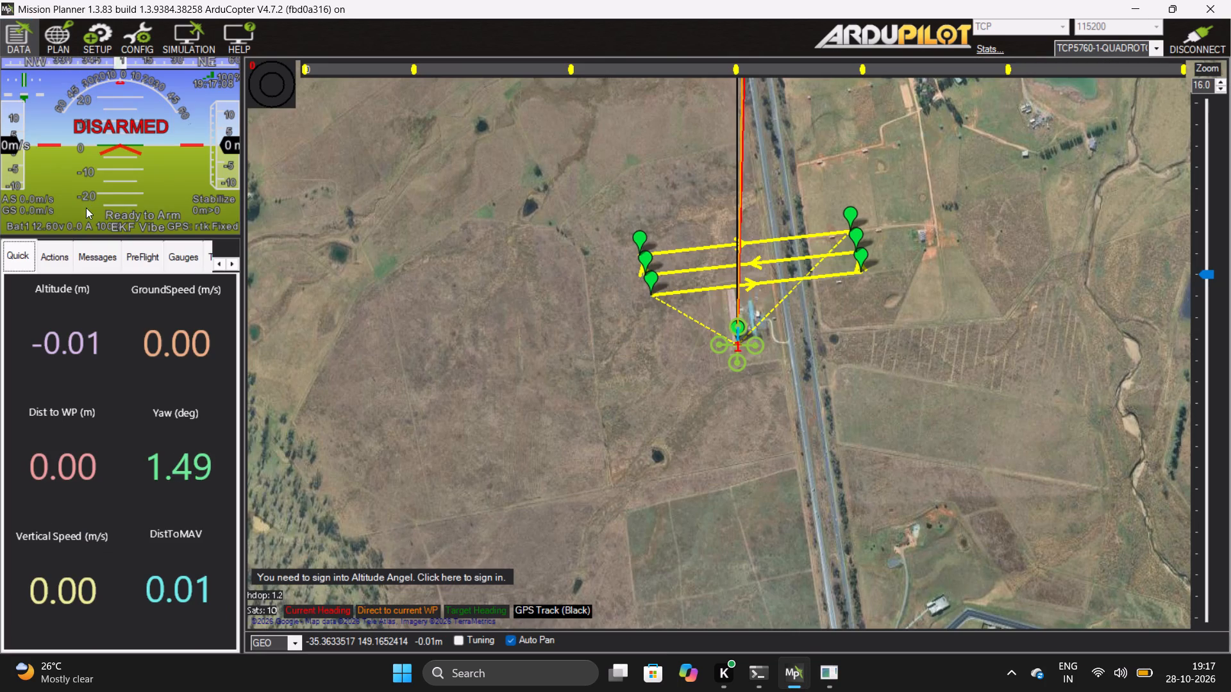
pyautogui.click(62, 253)
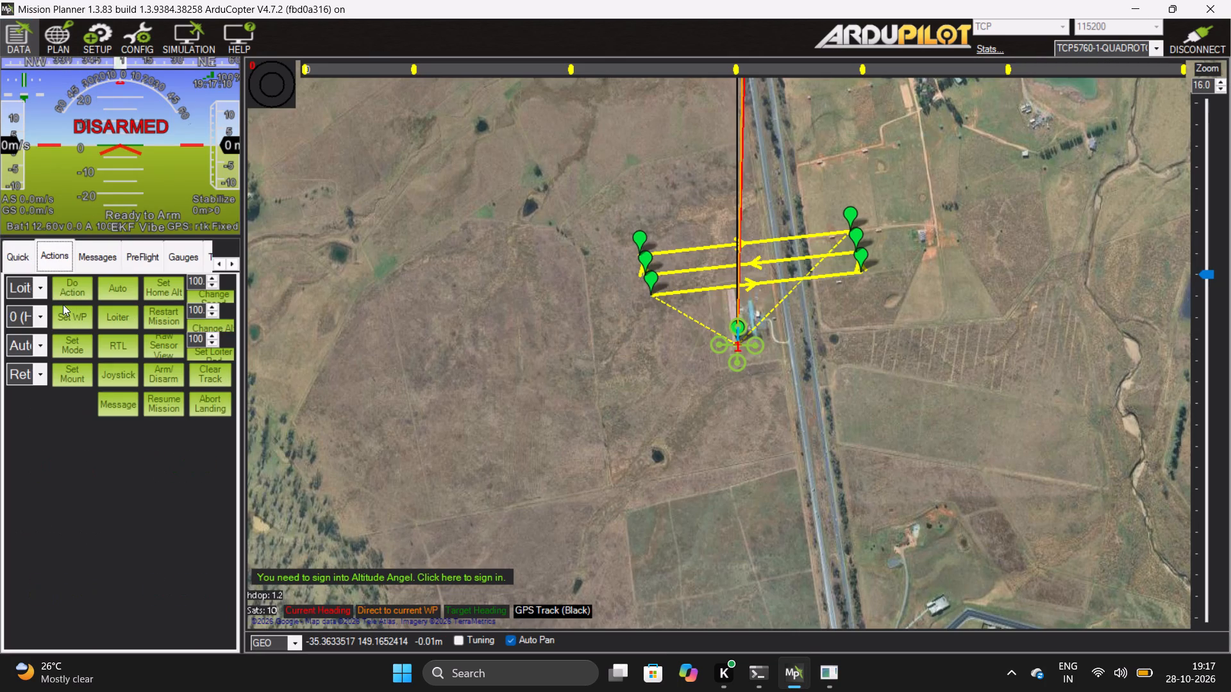
pyautogui.click(38, 290)
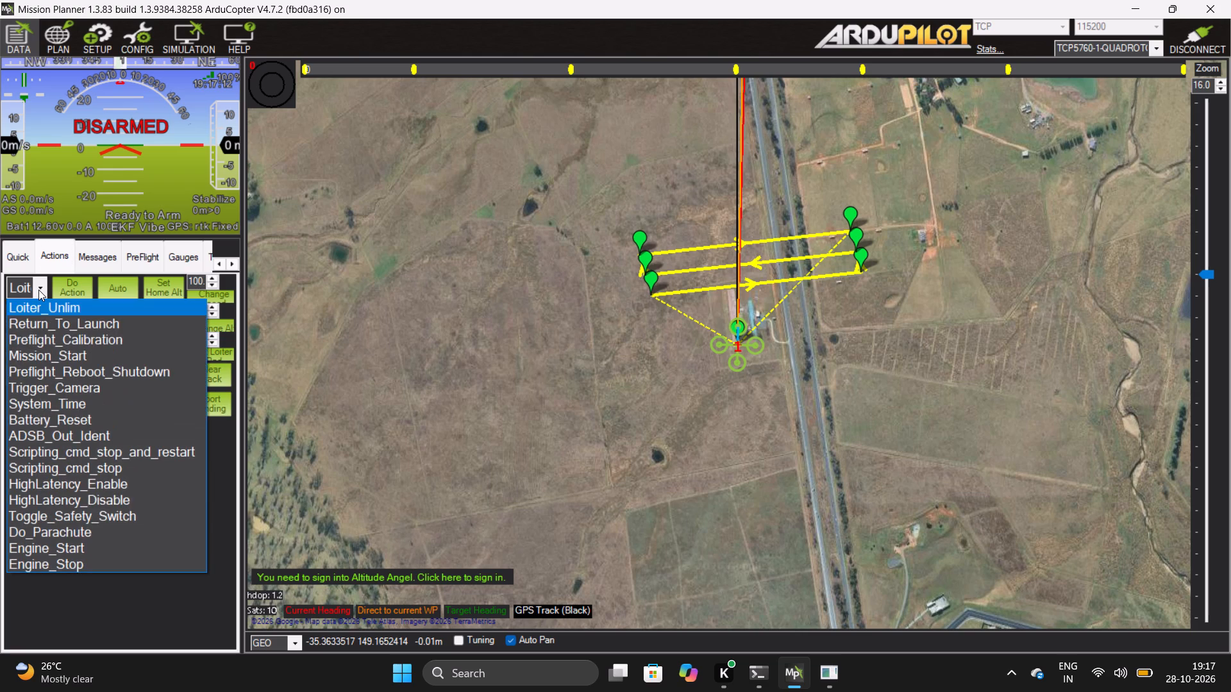
pyautogui.click(71, 355)
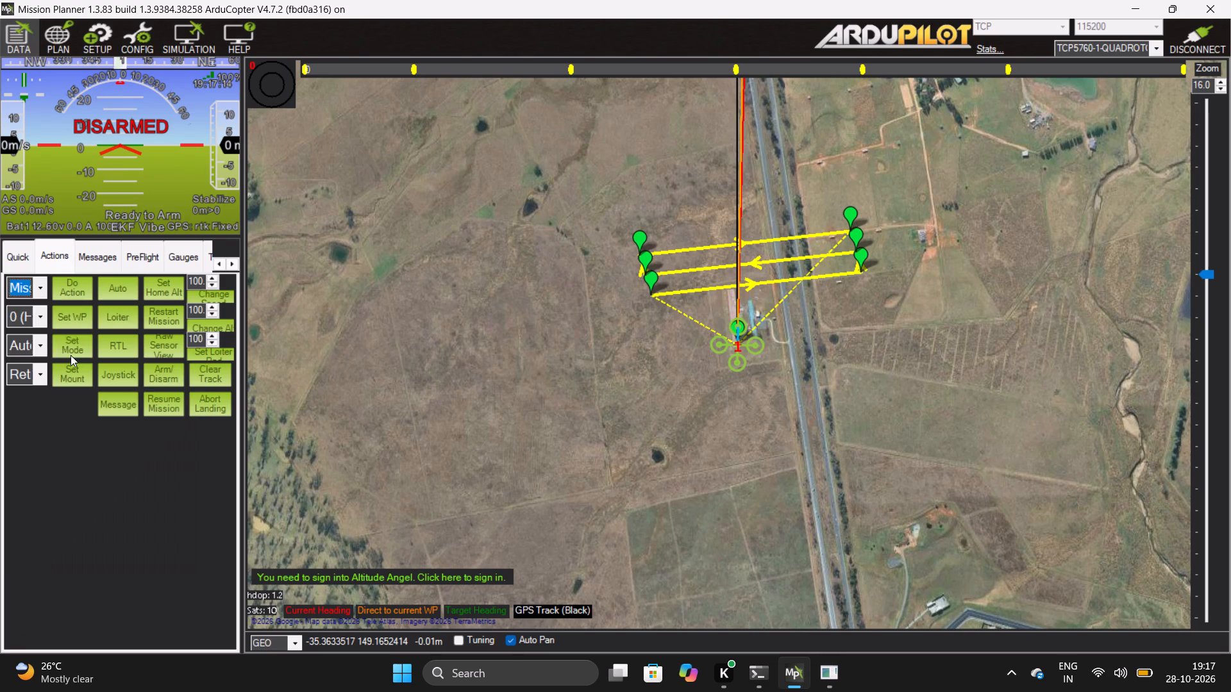
pyautogui.click(46, 320)
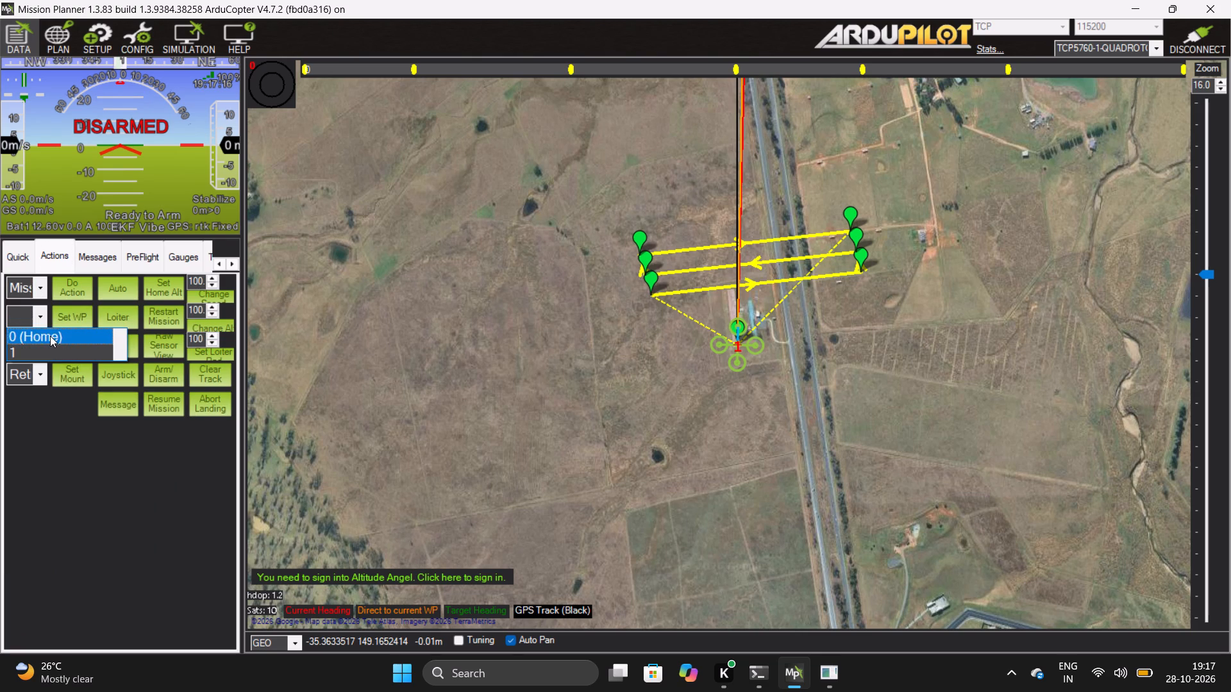
pyautogui.click(50, 336)
pyautogui.click(42, 348)
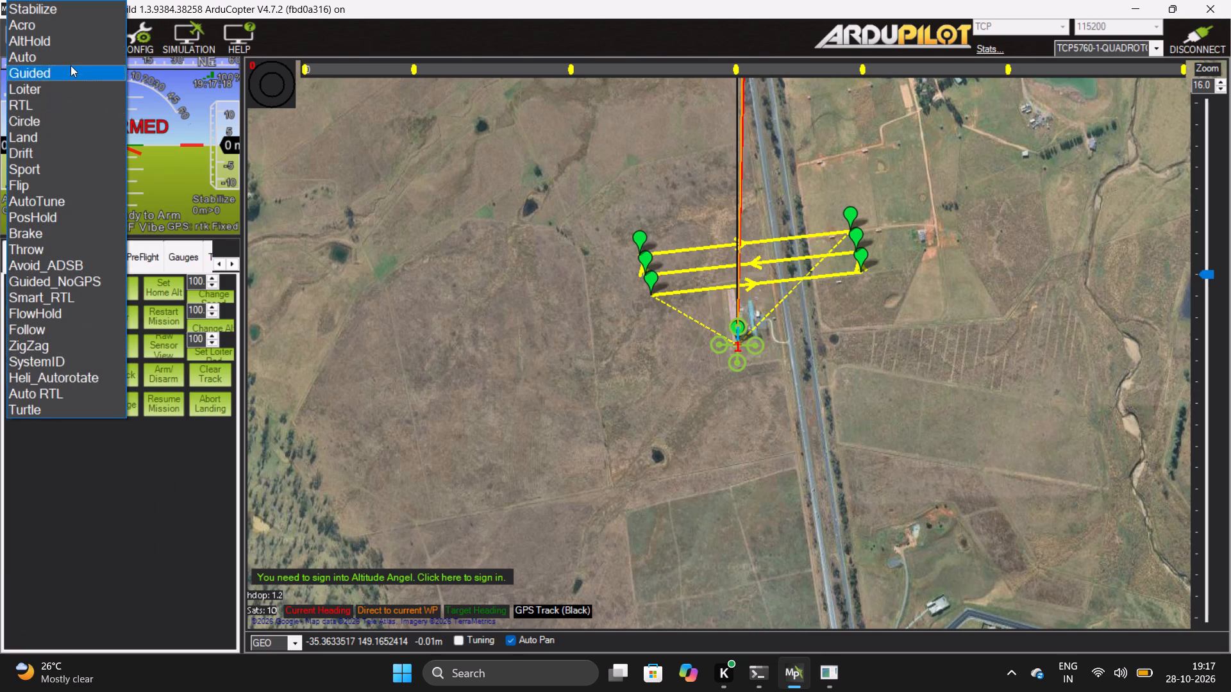
pyautogui.click(67, 7)
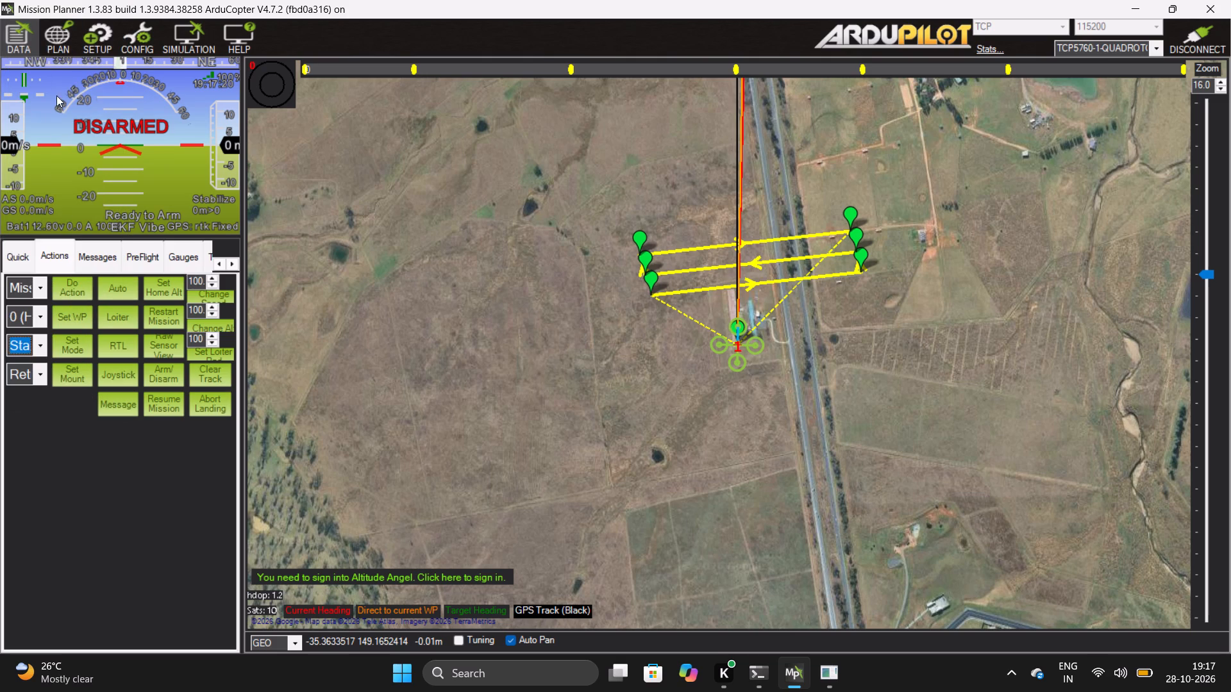
pyautogui.click(39, 374)
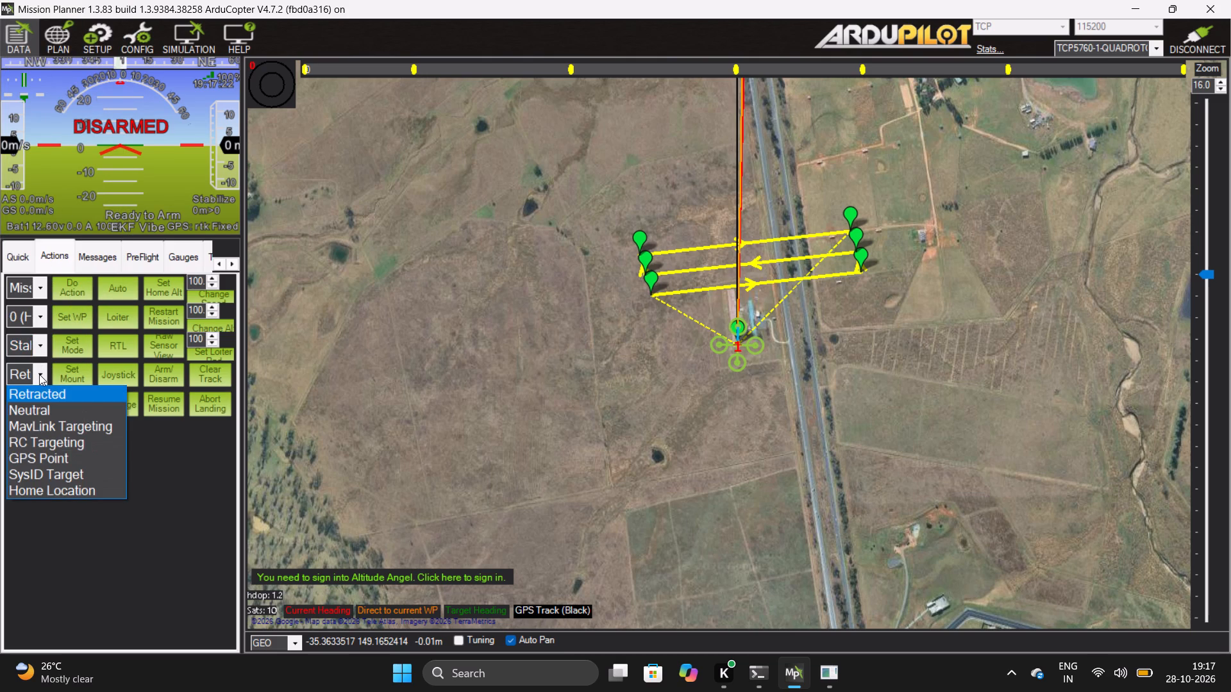
pyautogui.click(58, 498)
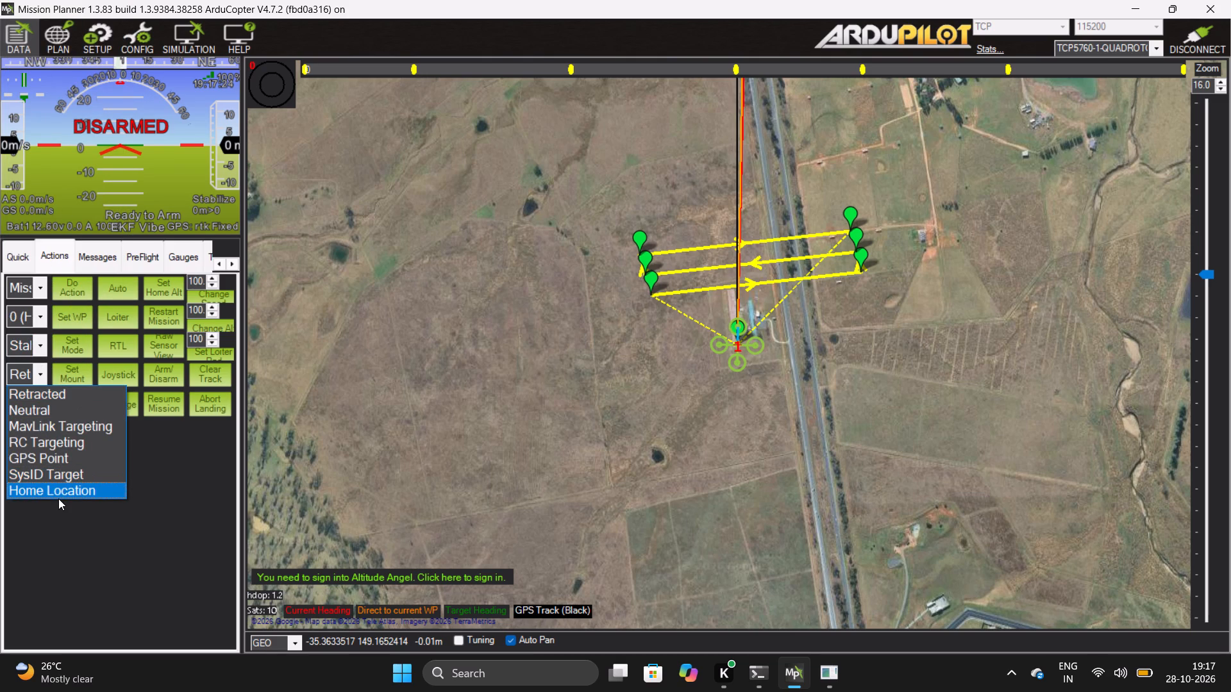
pyautogui.click(70, 483)
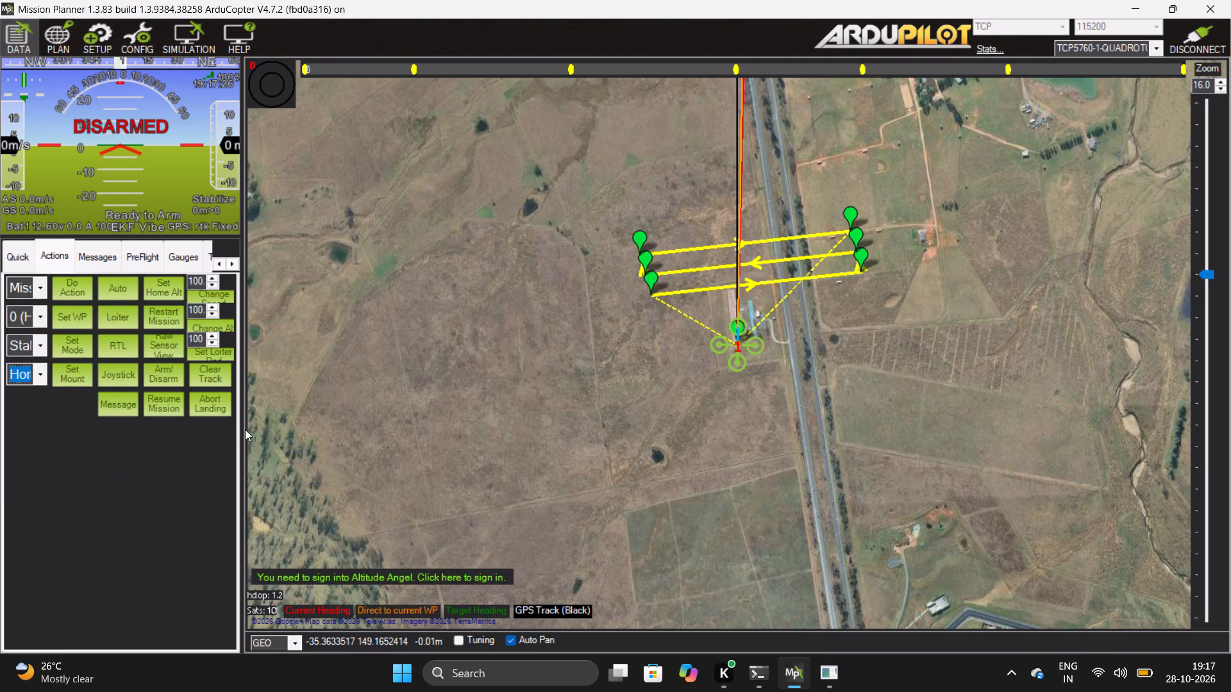
# Switch the multirotor to Loiter mode and arm it.
pyautogui.click(125, 321)
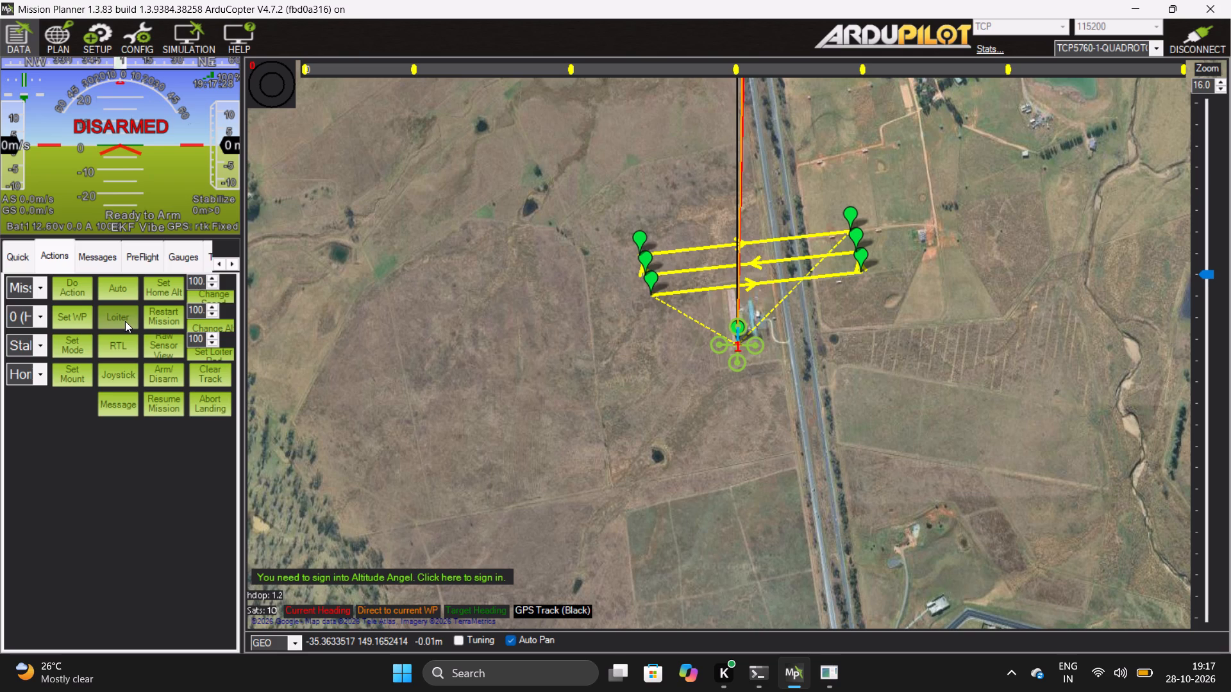
pyautogui.click(166, 375)
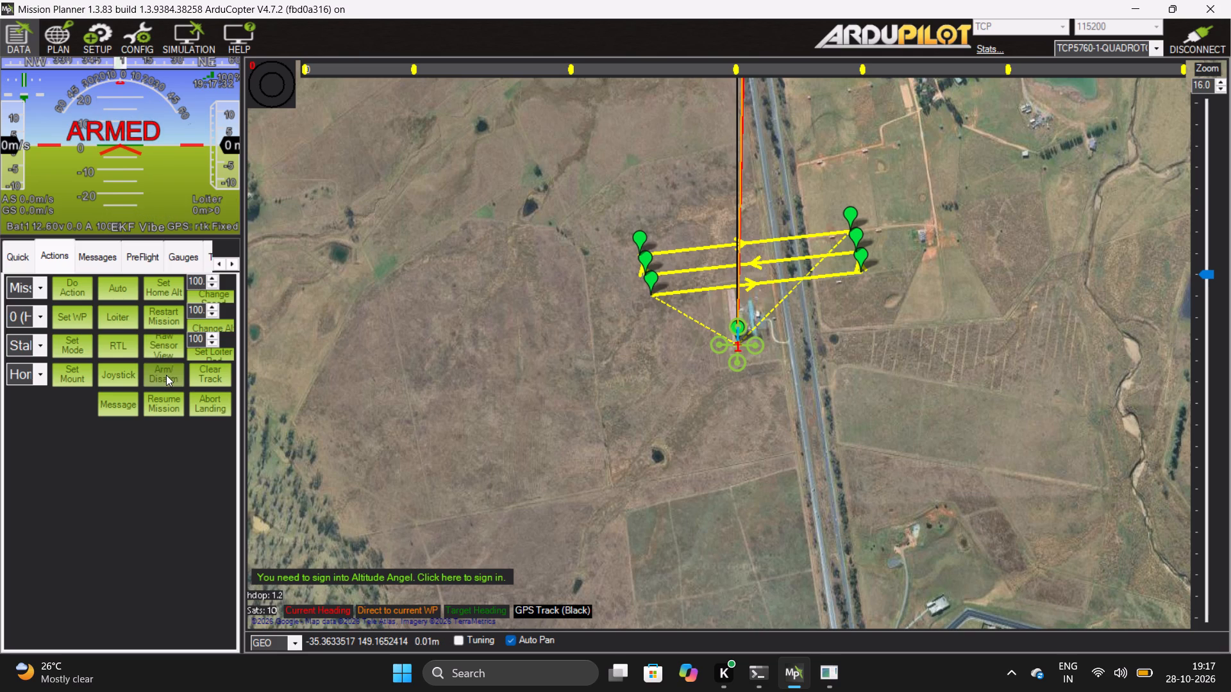
# Execute the Mission_Start action to launch the survey mission.
pyautogui.click(77, 290)
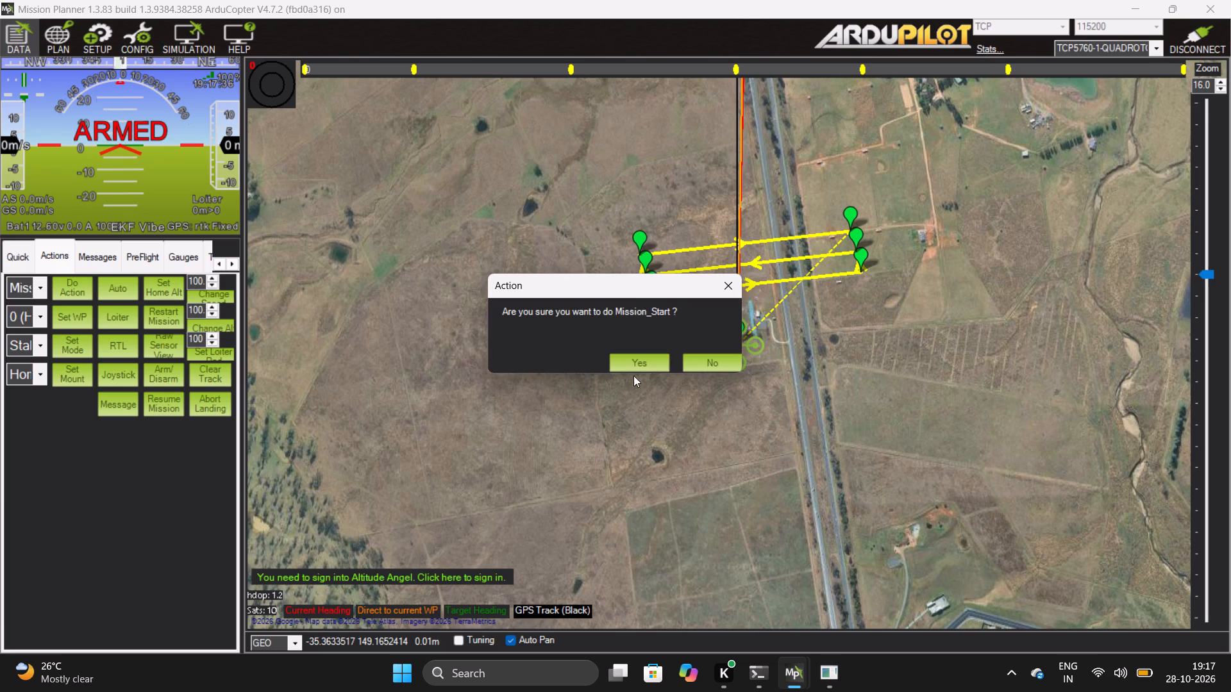
pyautogui.click(648, 365)
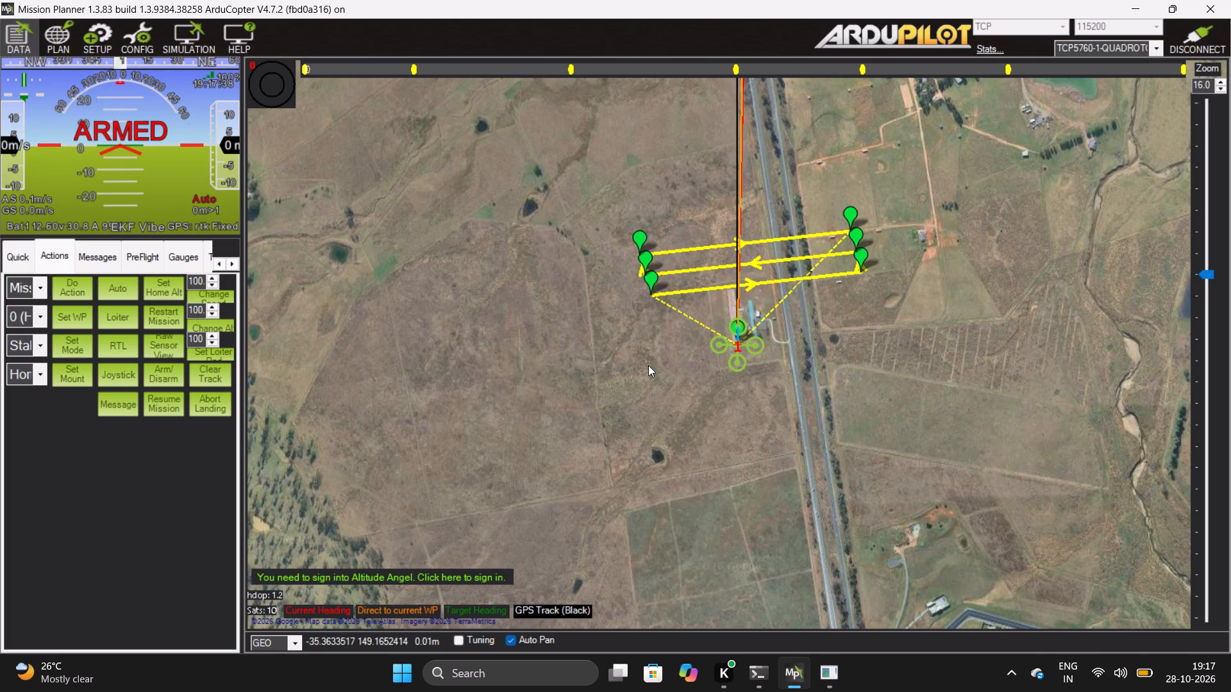
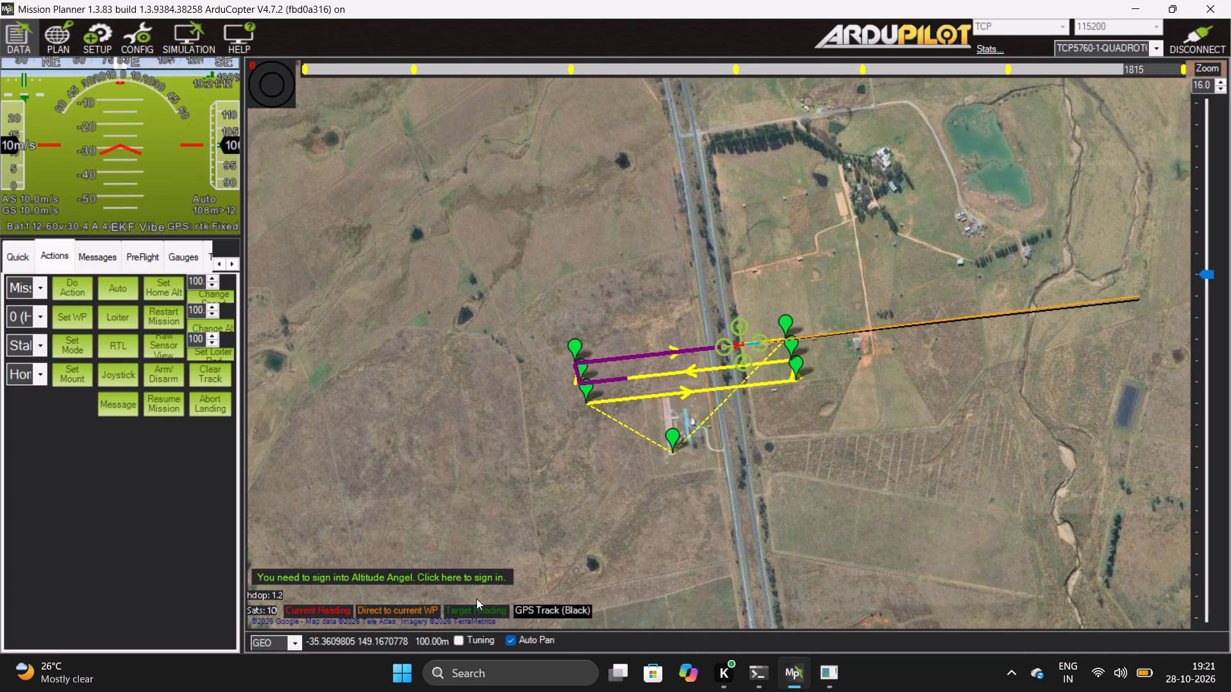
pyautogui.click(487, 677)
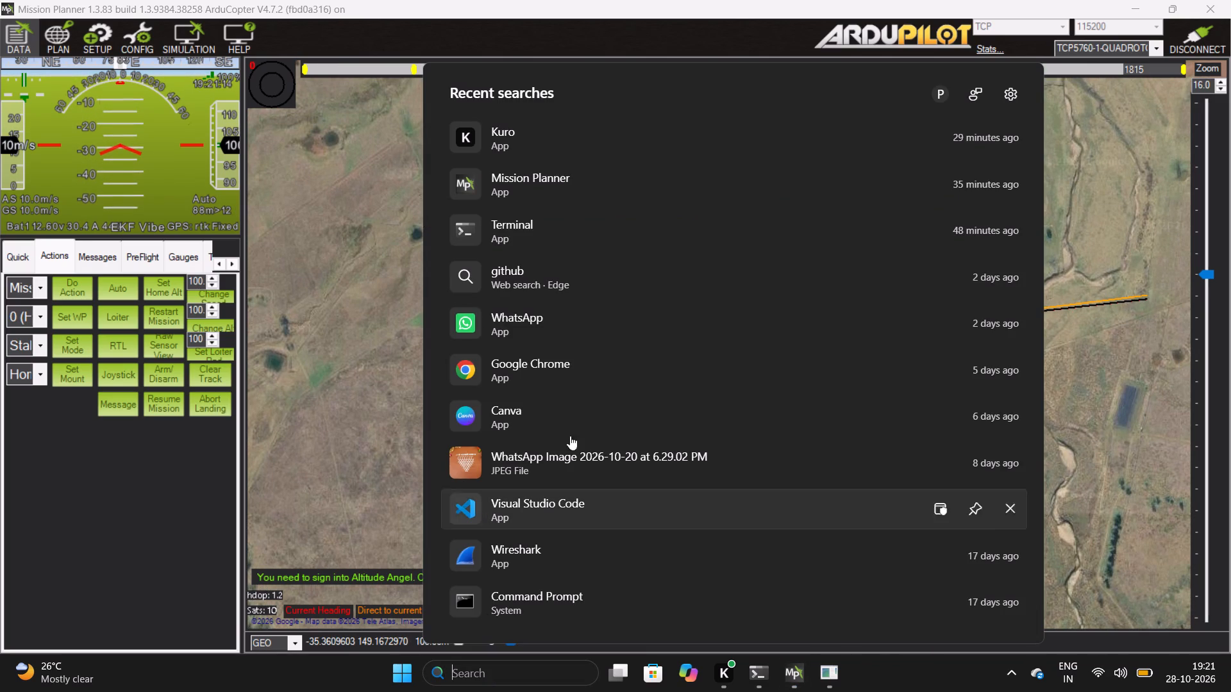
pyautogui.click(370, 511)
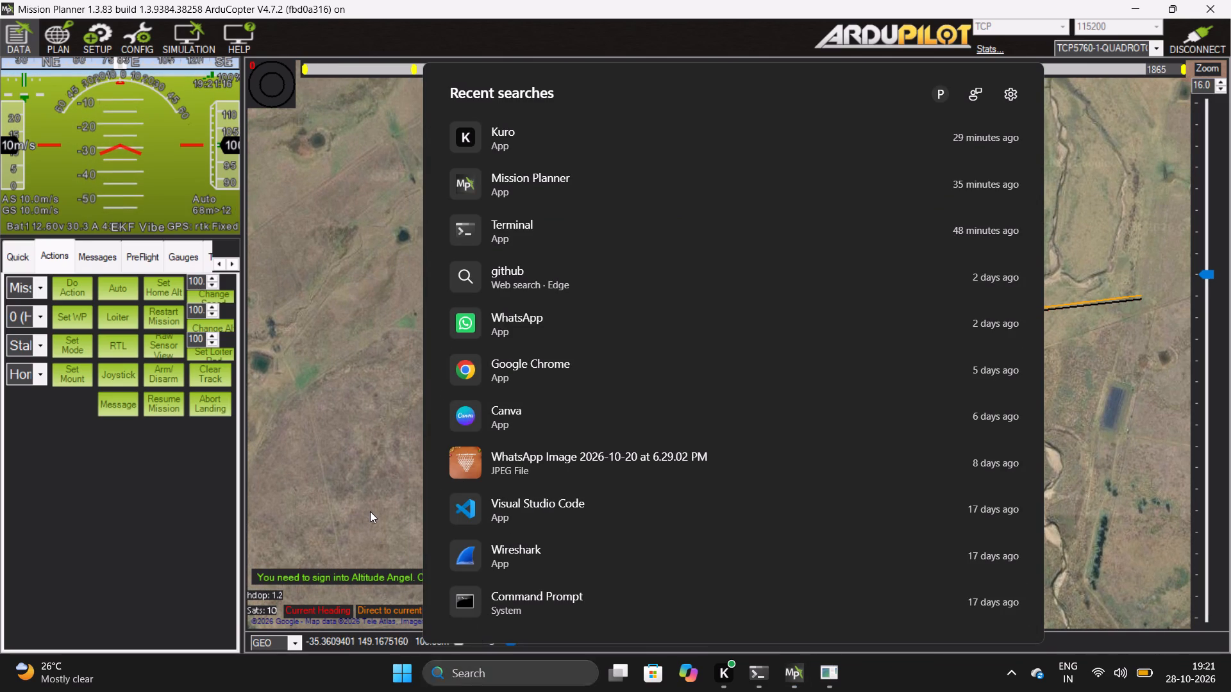
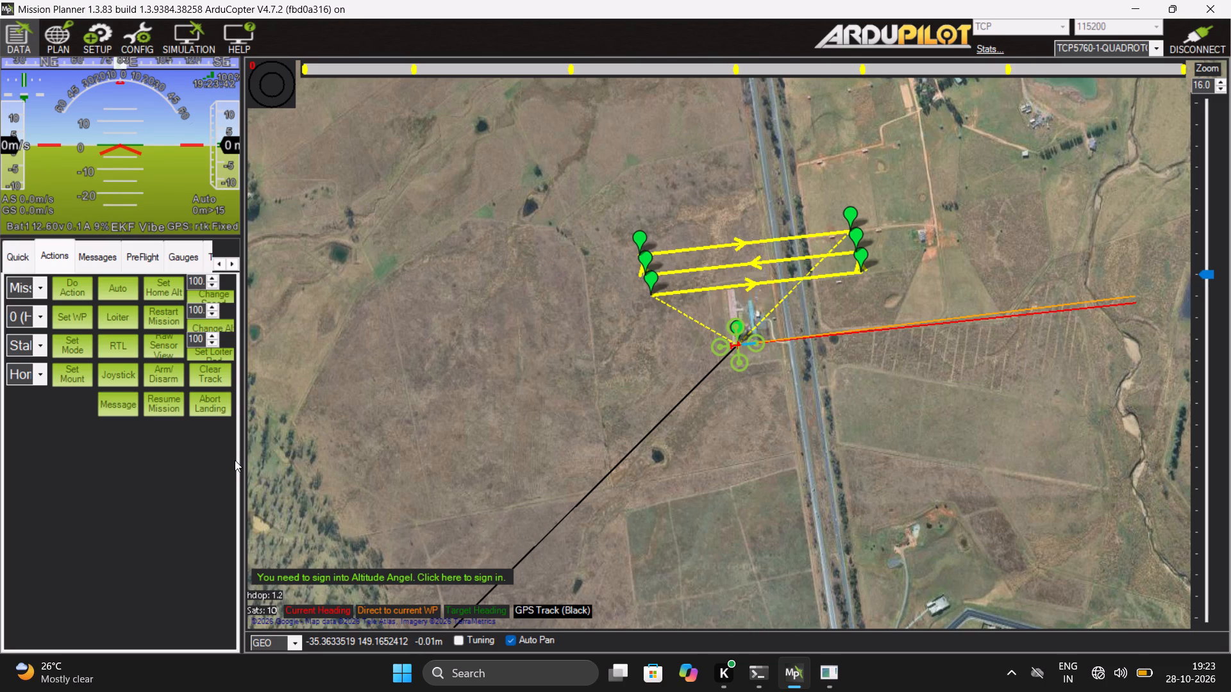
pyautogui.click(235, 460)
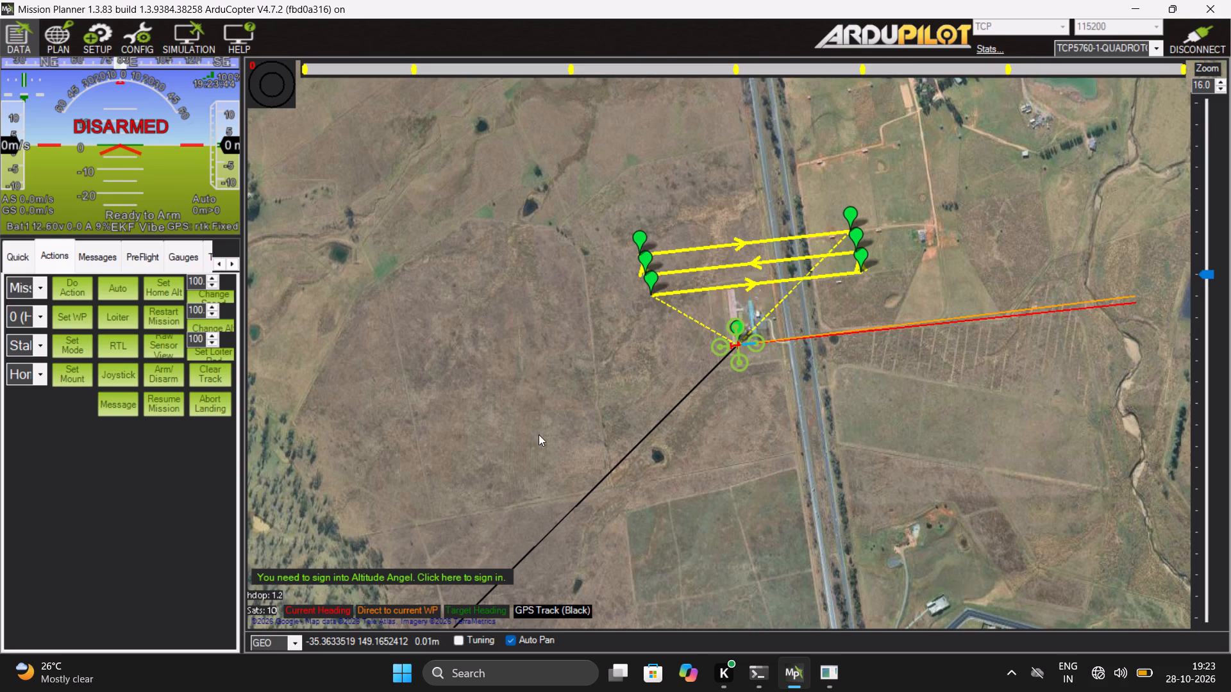
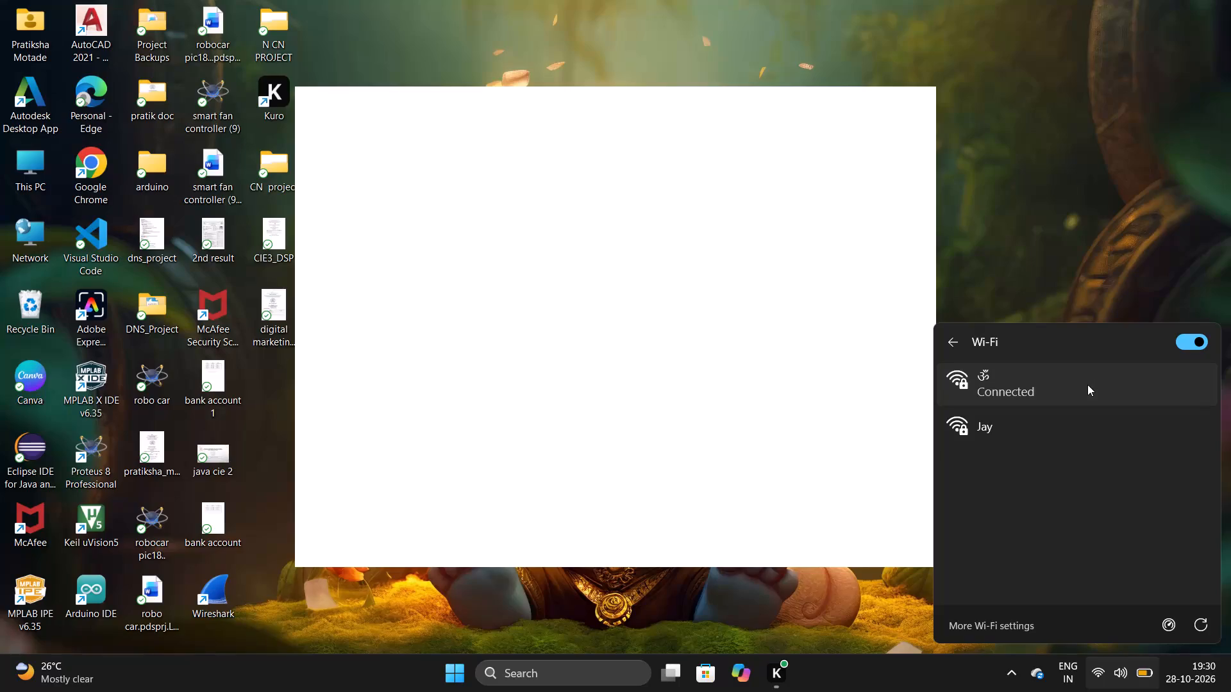
# Dismiss the Wi-Fi network list and launch Mission Planner from the recent Windows searches.
pyautogui.click(1058, 191)
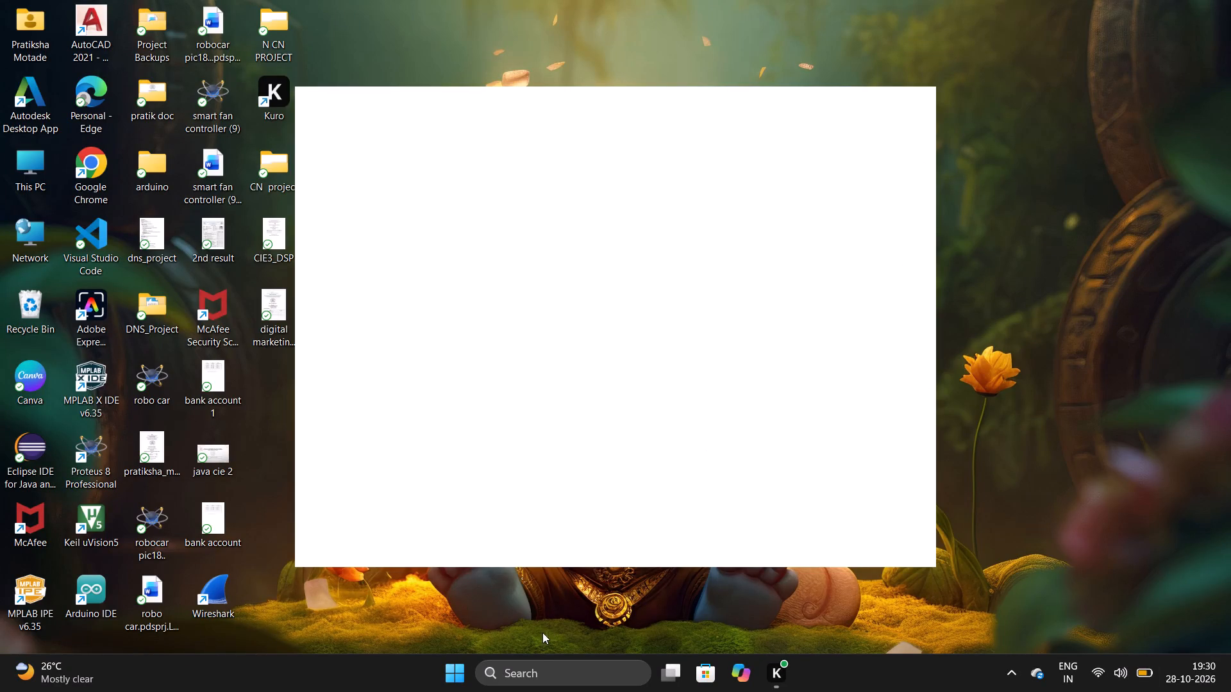
pyautogui.click(542, 671)
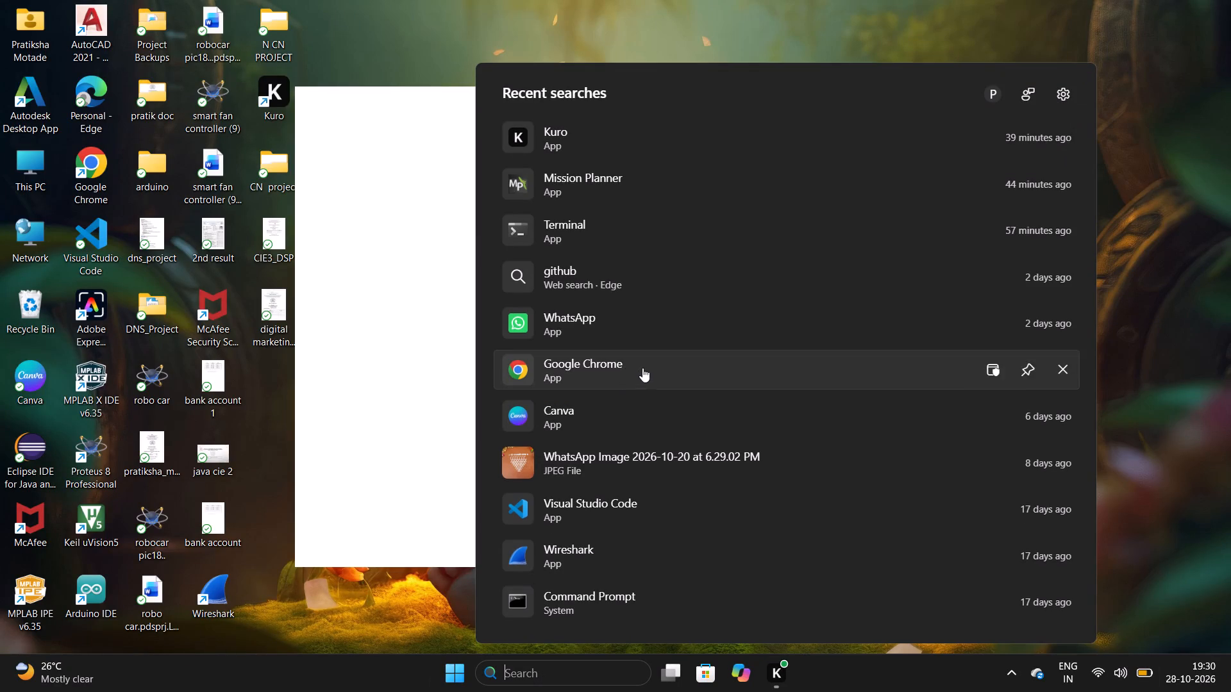
pyautogui.click(754, 195)
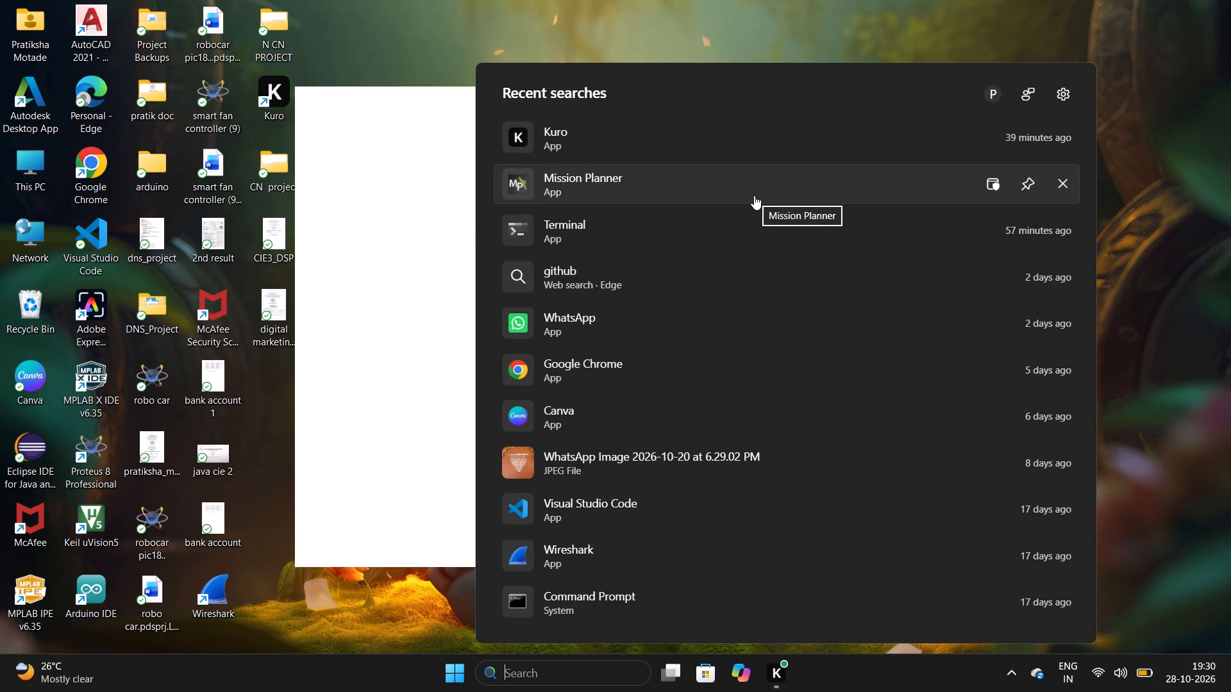
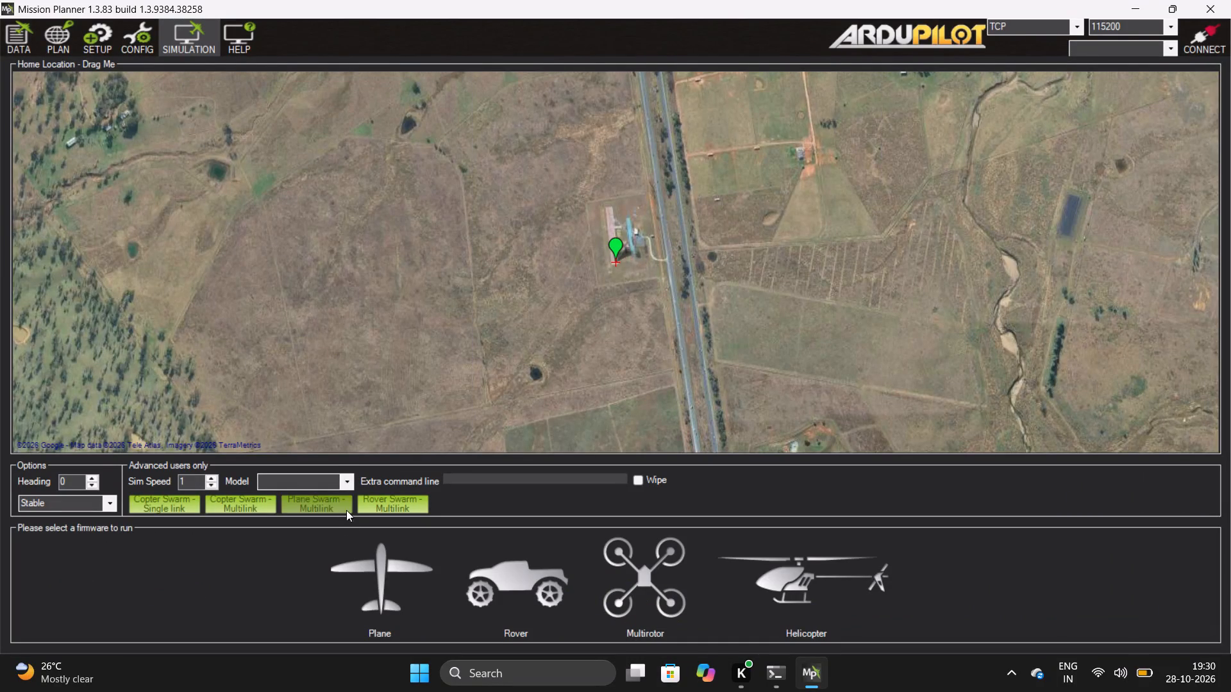
# Start a Multirotor simulation using the quad model.
pyautogui.click(344, 483)
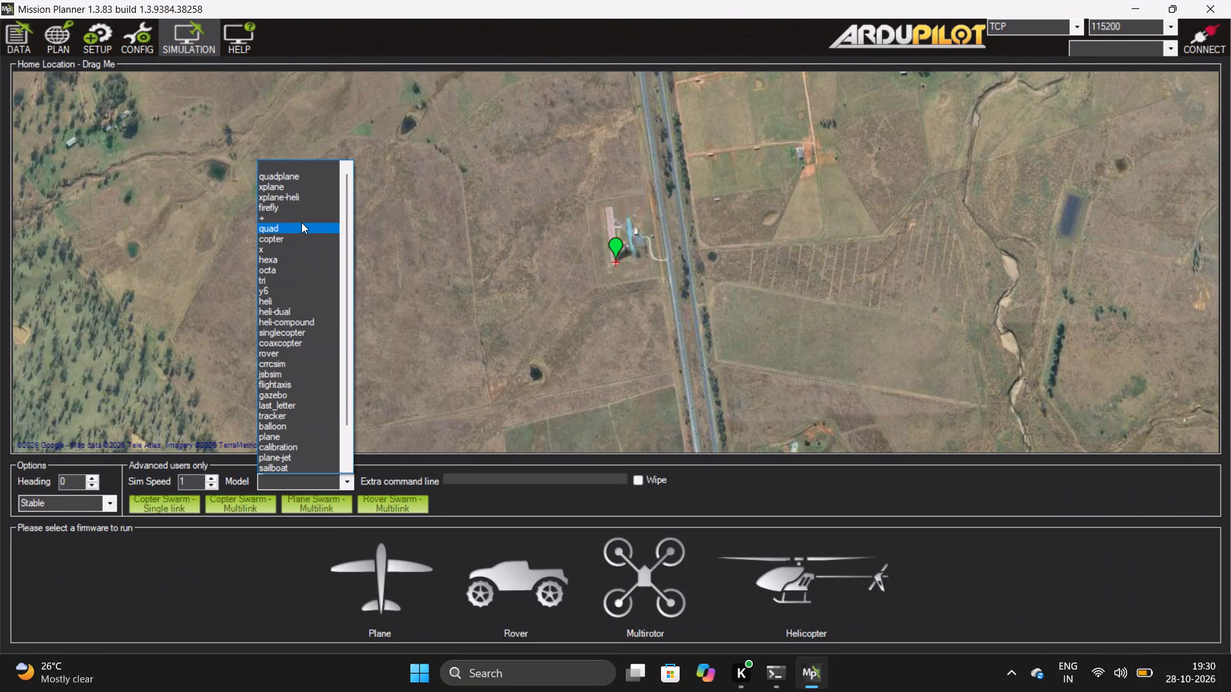
pyautogui.click(301, 222)
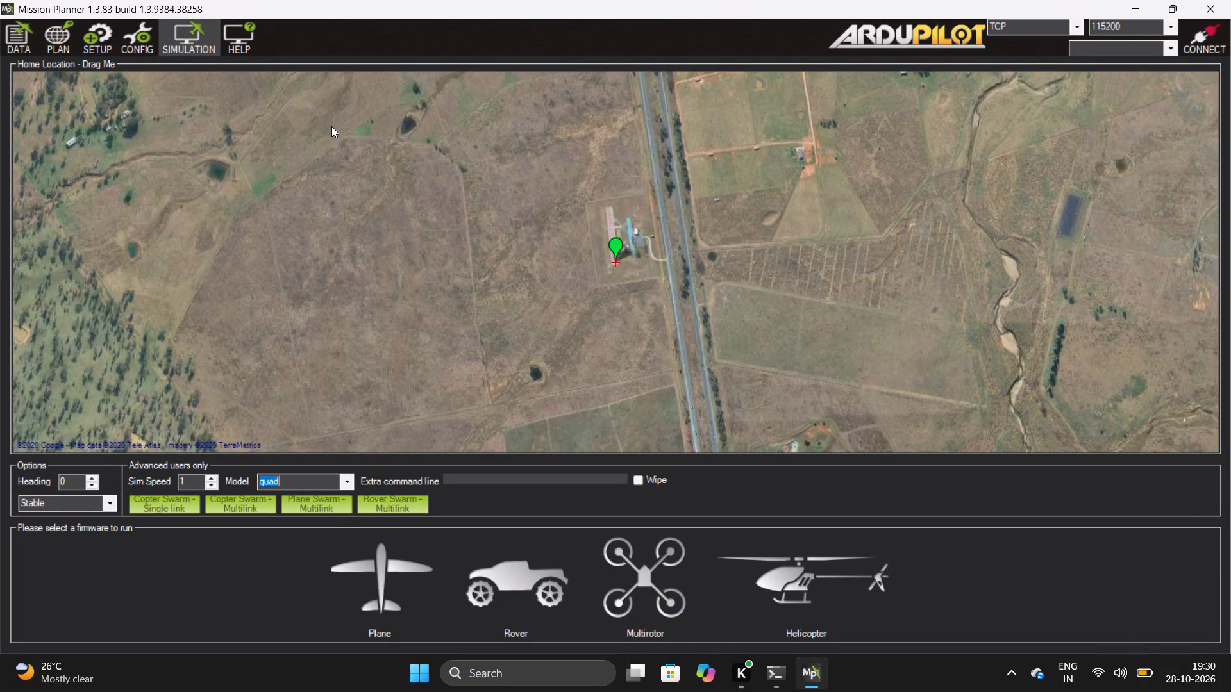
pyautogui.click(649, 587)
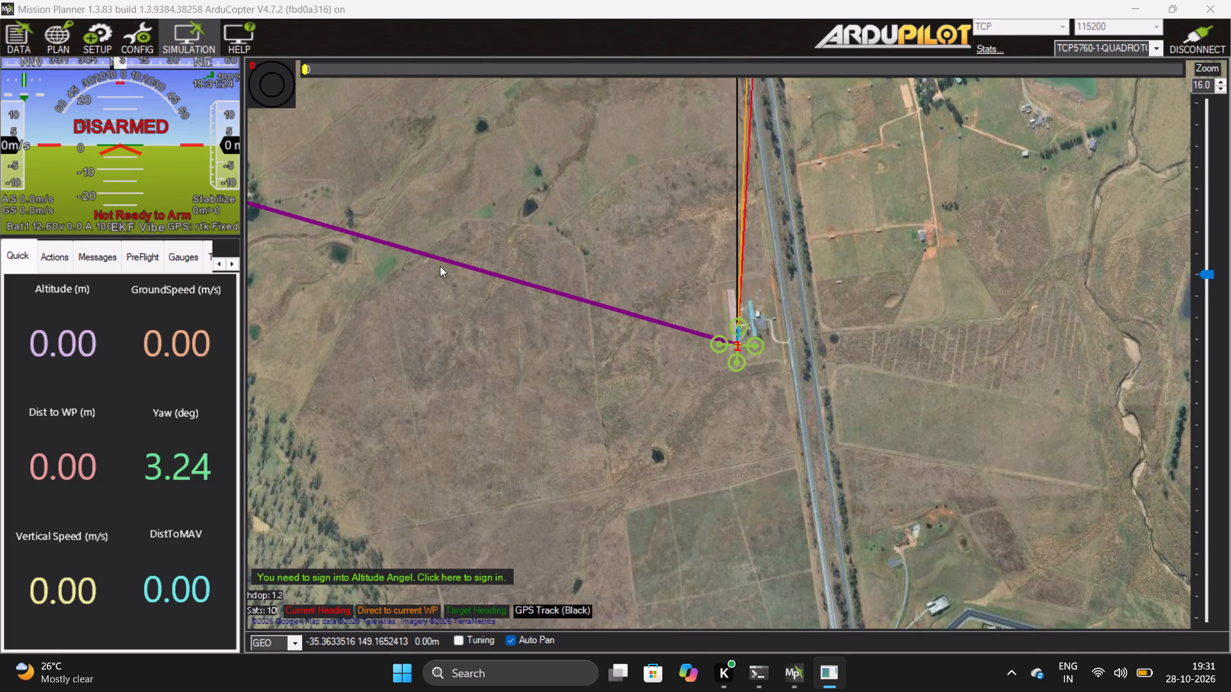
# Draw a four-corner polygon on the flight plan map, spanning the road with its southern edge beside the home position.
pyautogui.click(56, 29)
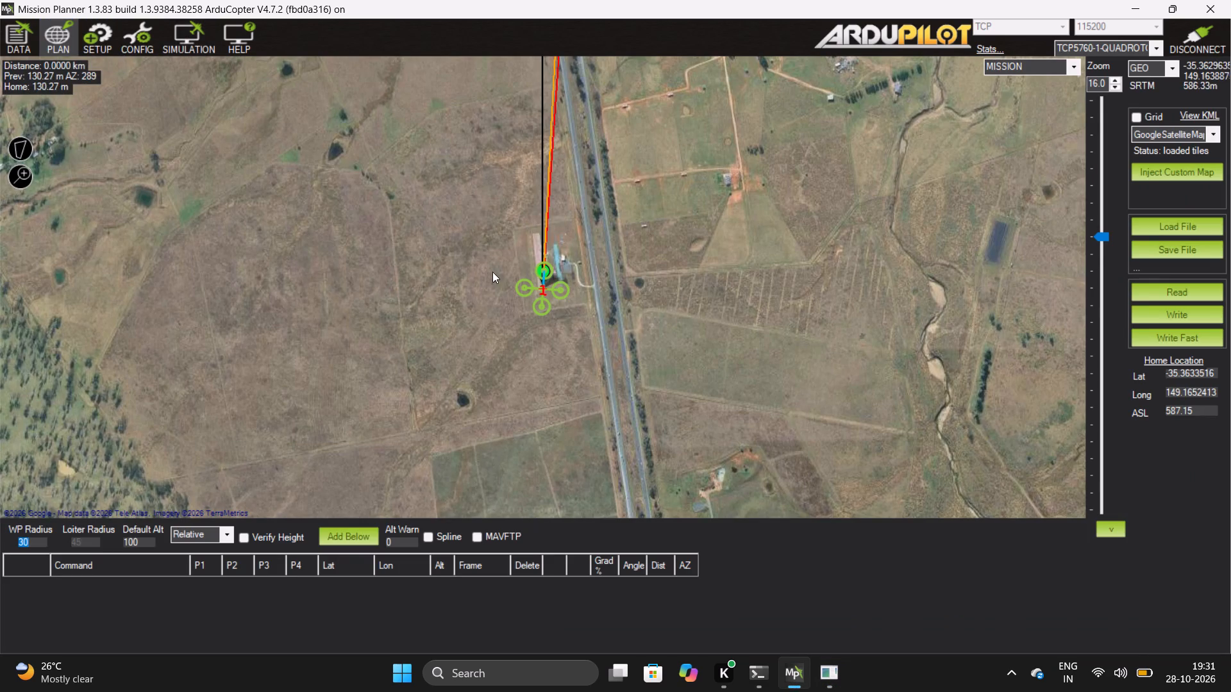
pyautogui.rightClick(473, 260)
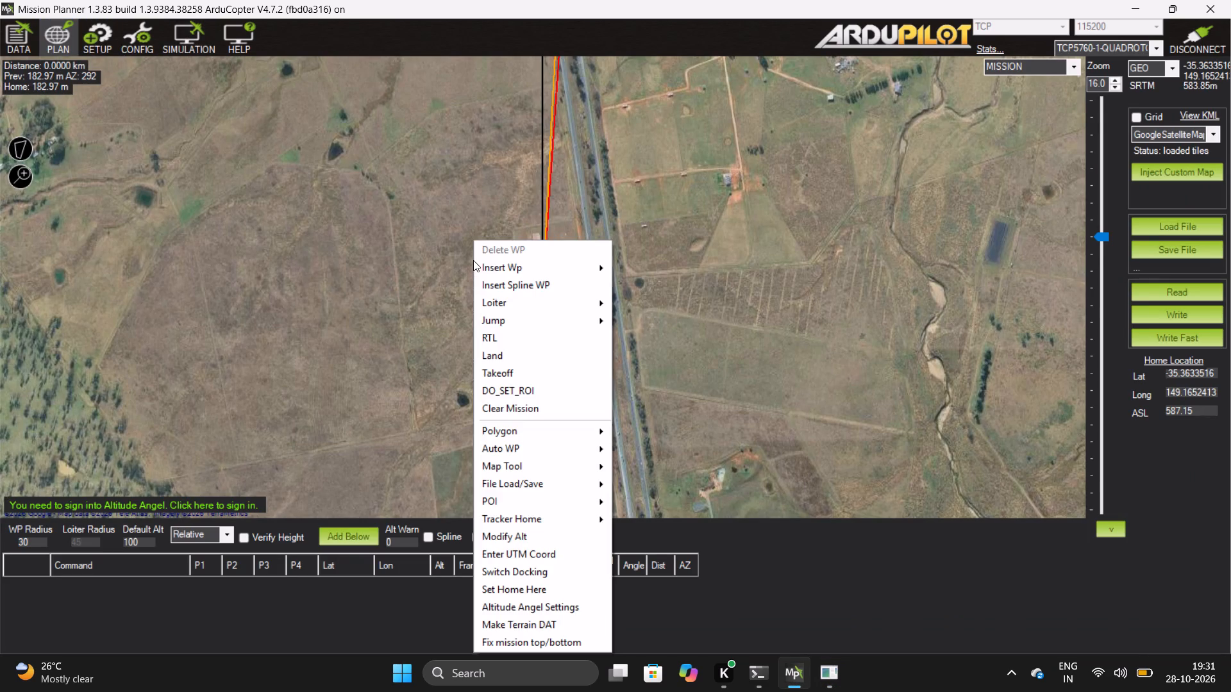
pyautogui.click(565, 428)
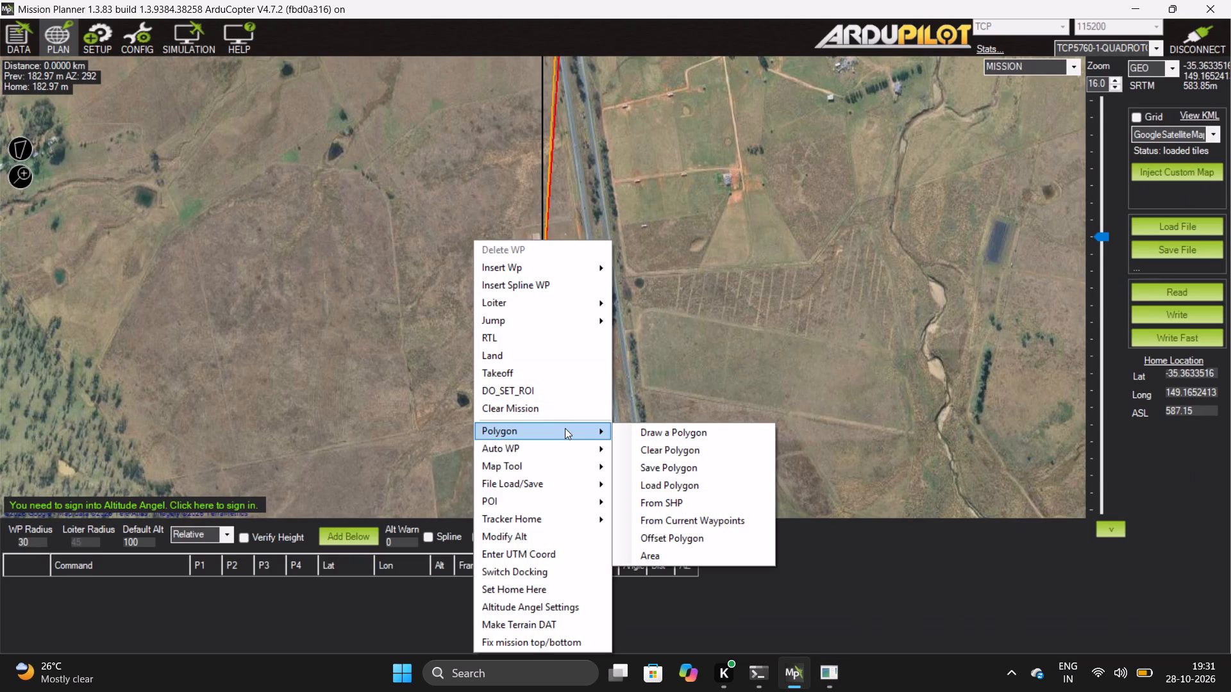
pyautogui.click(713, 432)
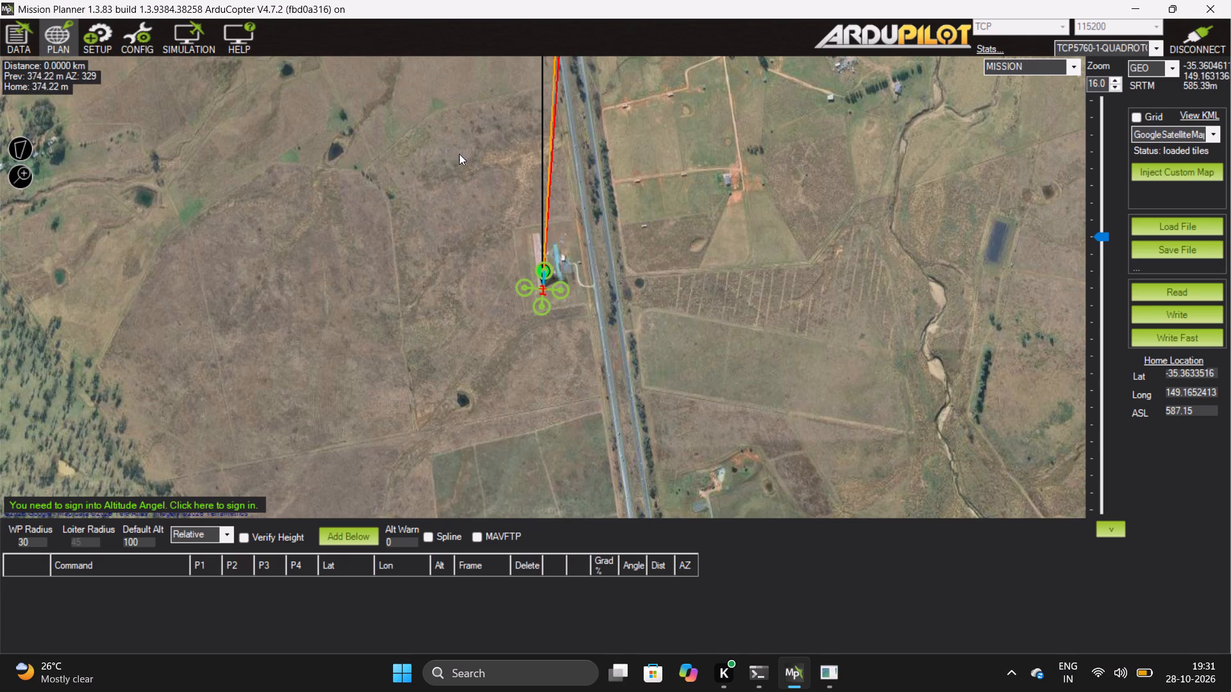
pyautogui.click(431, 191)
pyautogui.click(696, 177)
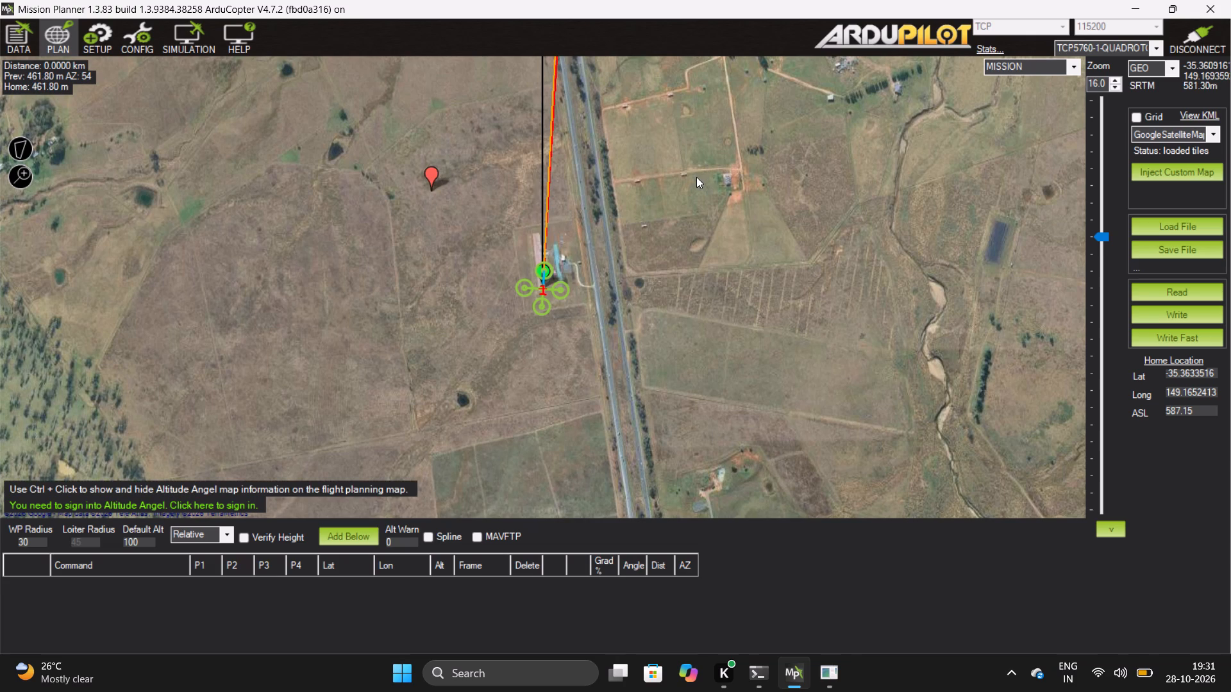
pyautogui.click(699, 290)
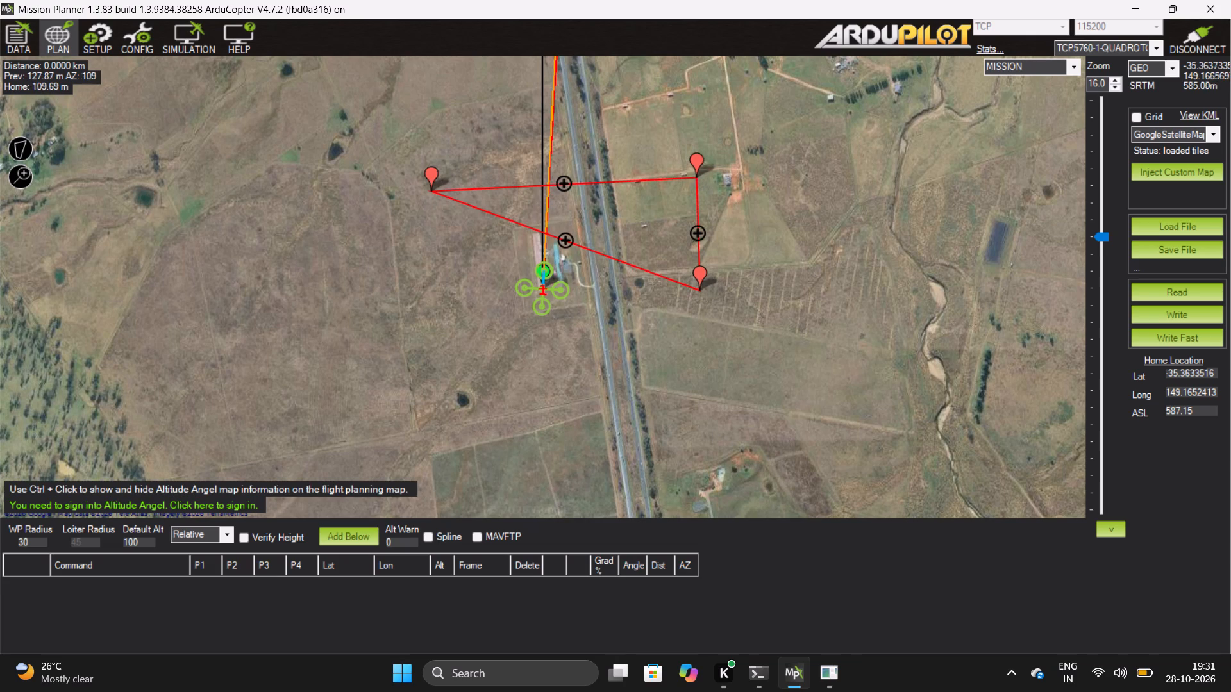
pyautogui.click(461, 276)
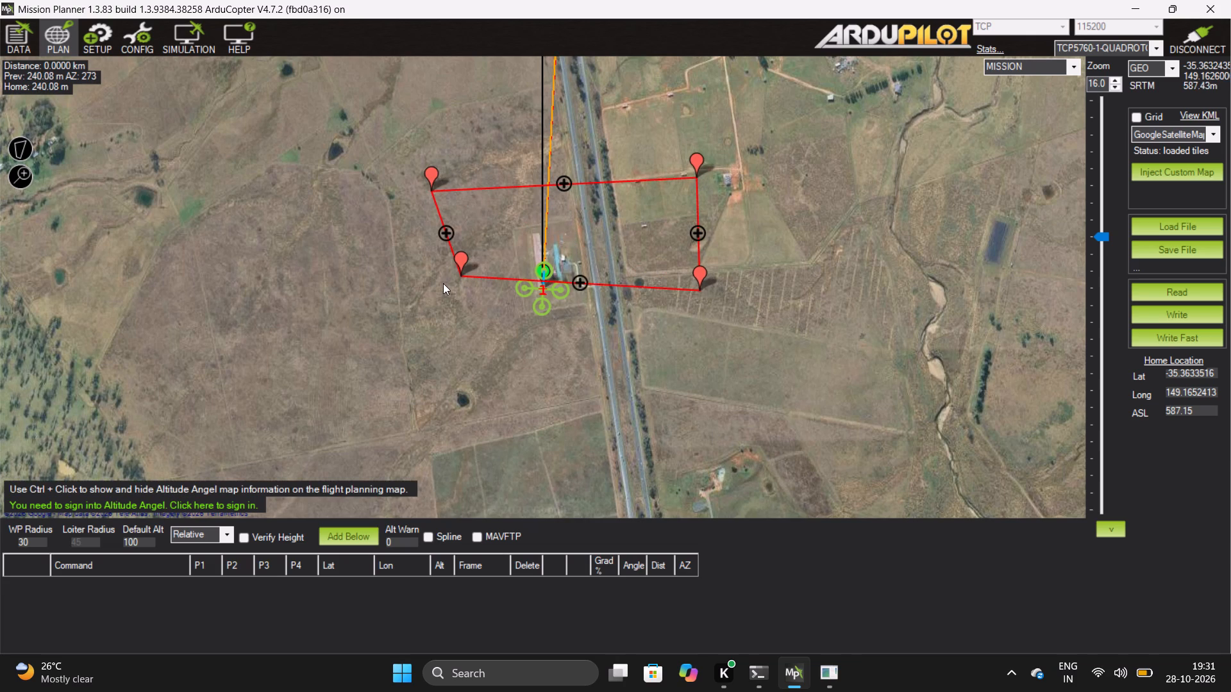
# Open the Survey (Grid) auto-waypoint tool for the drawn polygon.
pyautogui.click(428, 177)
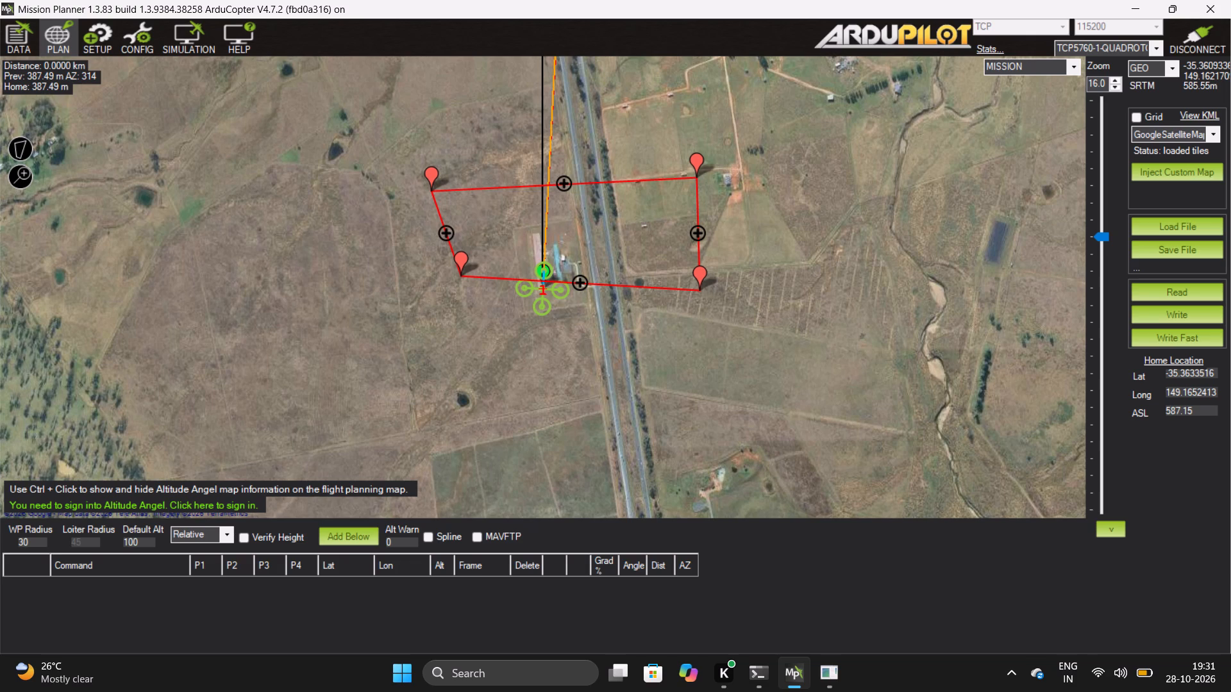
pyautogui.rightClick(428, 177)
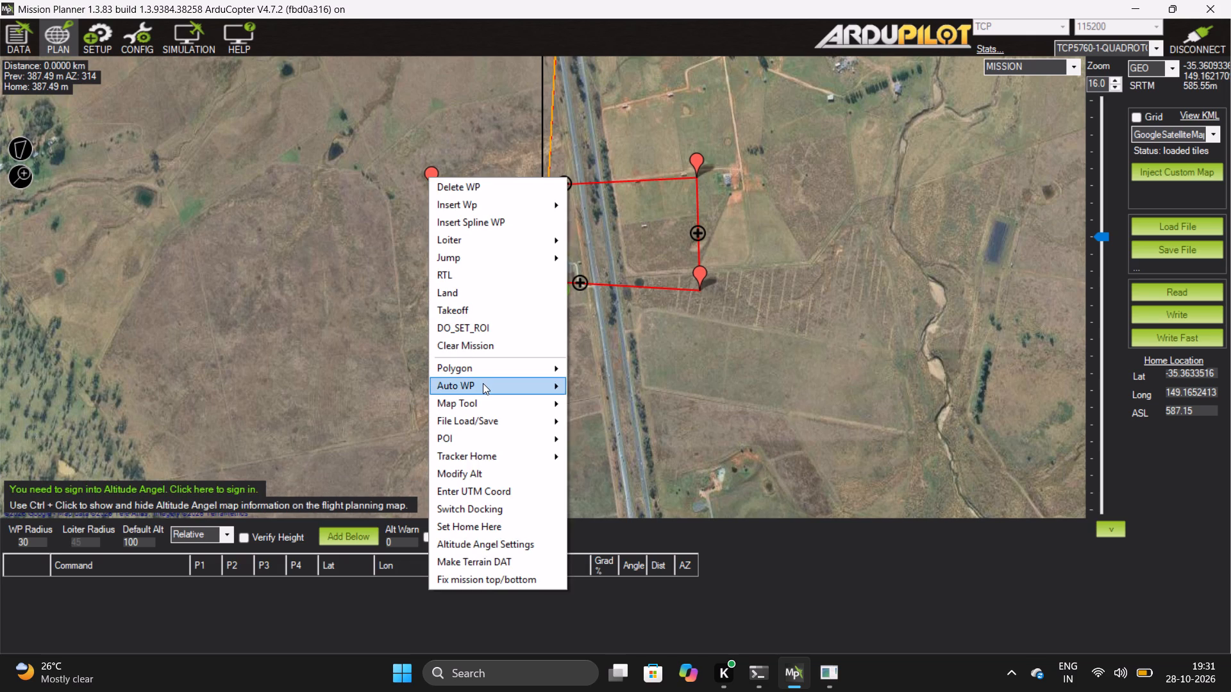
pyautogui.click(483, 383)
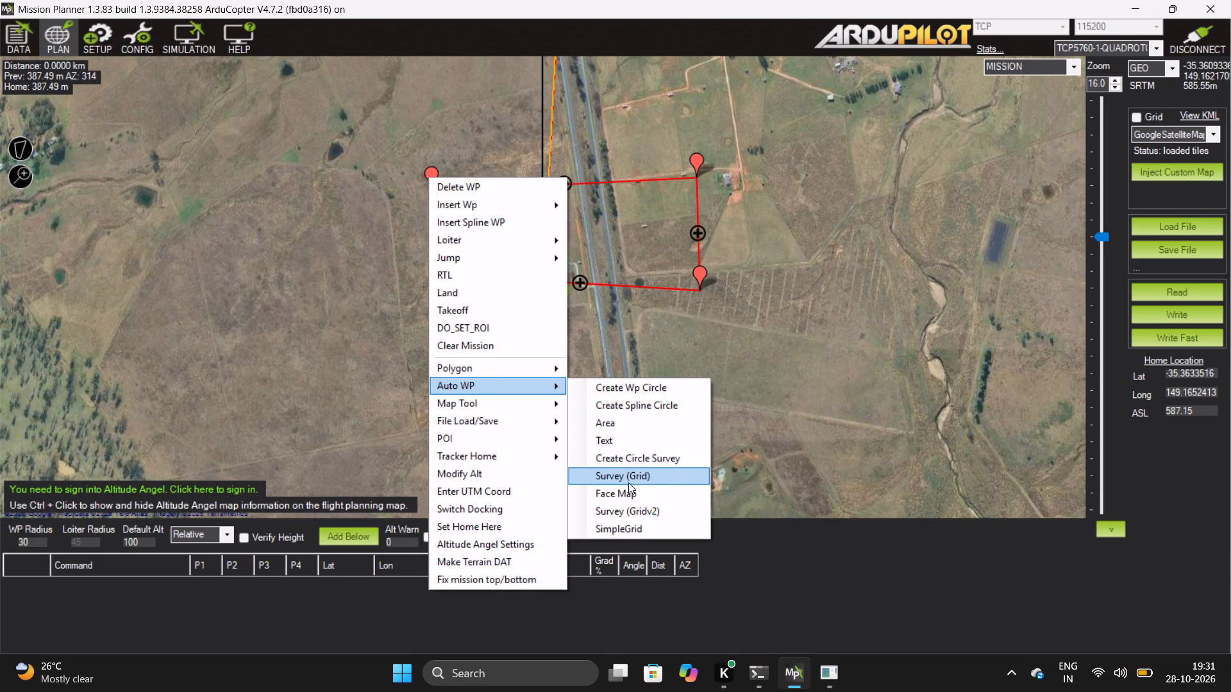
pyautogui.click(653, 478)
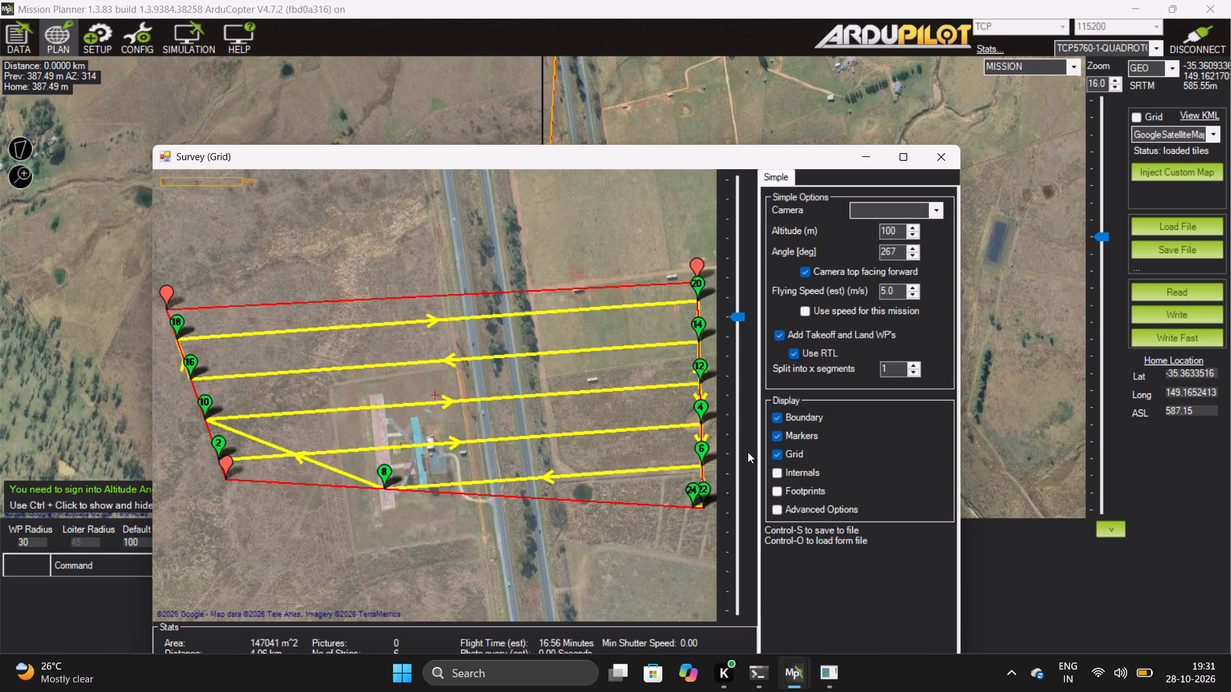
# Accept the survey grid at 100 m altitude and 267° angle, with takeoff and RTL waypoints included.
pyautogui.moveTo(716, 150); pyautogui.dragTo(700, 73)
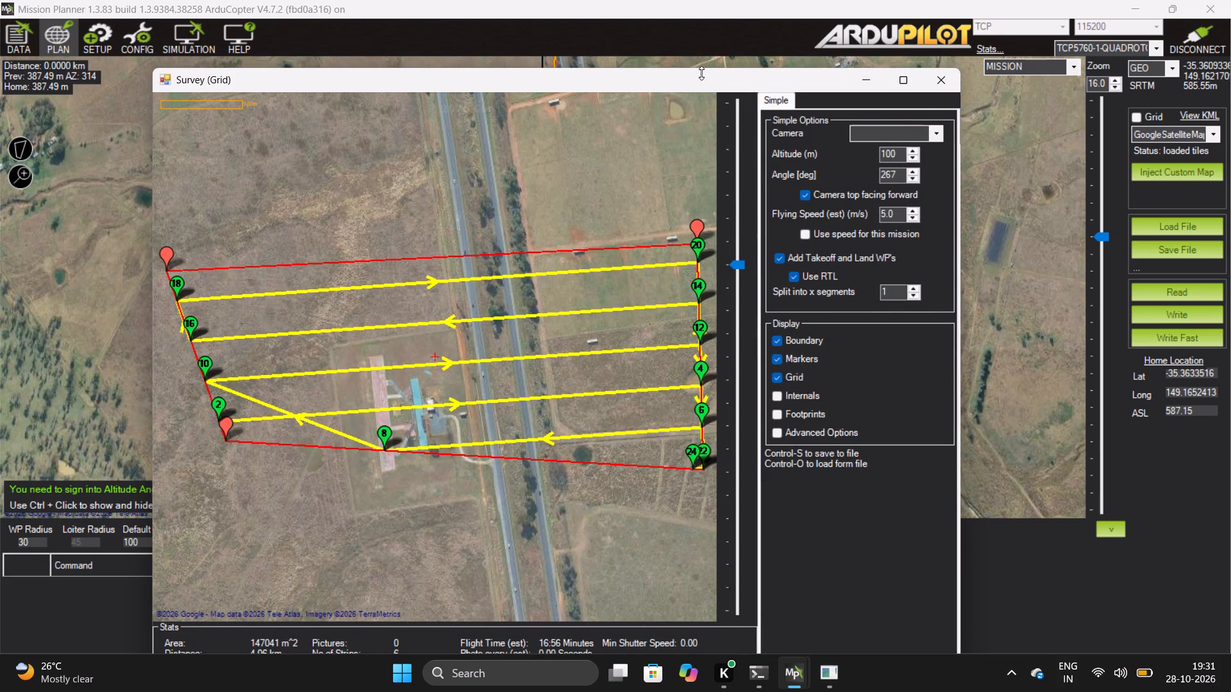
pyautogui.moveTo(701, 75); pyautogui.dragTo(696, 38)
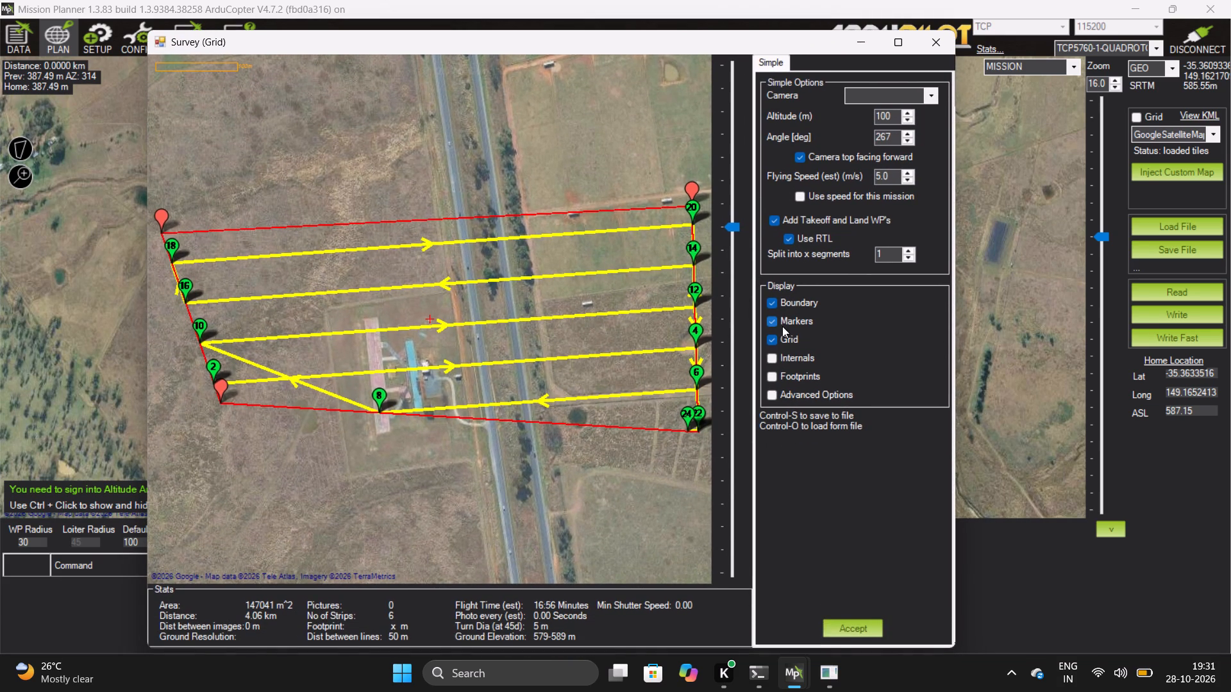
pyautogui.click(842, 625)
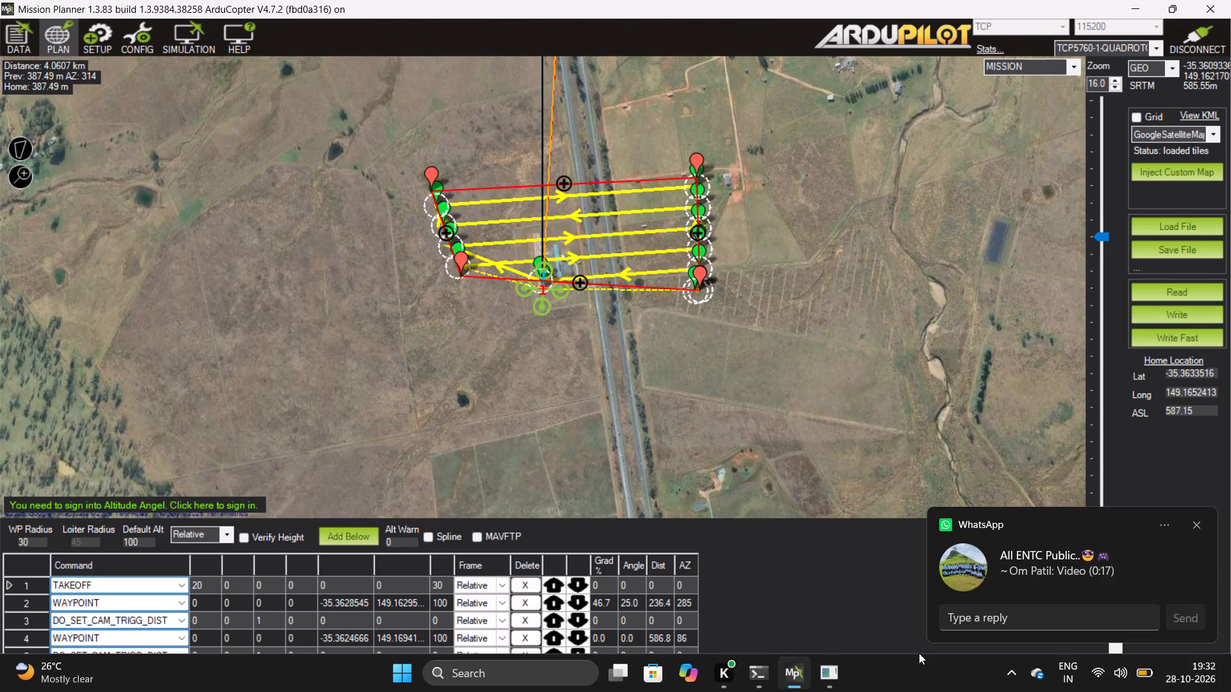
# Write the generated survey mission to the simulated quad.
pyautogui.click(1174, 315)
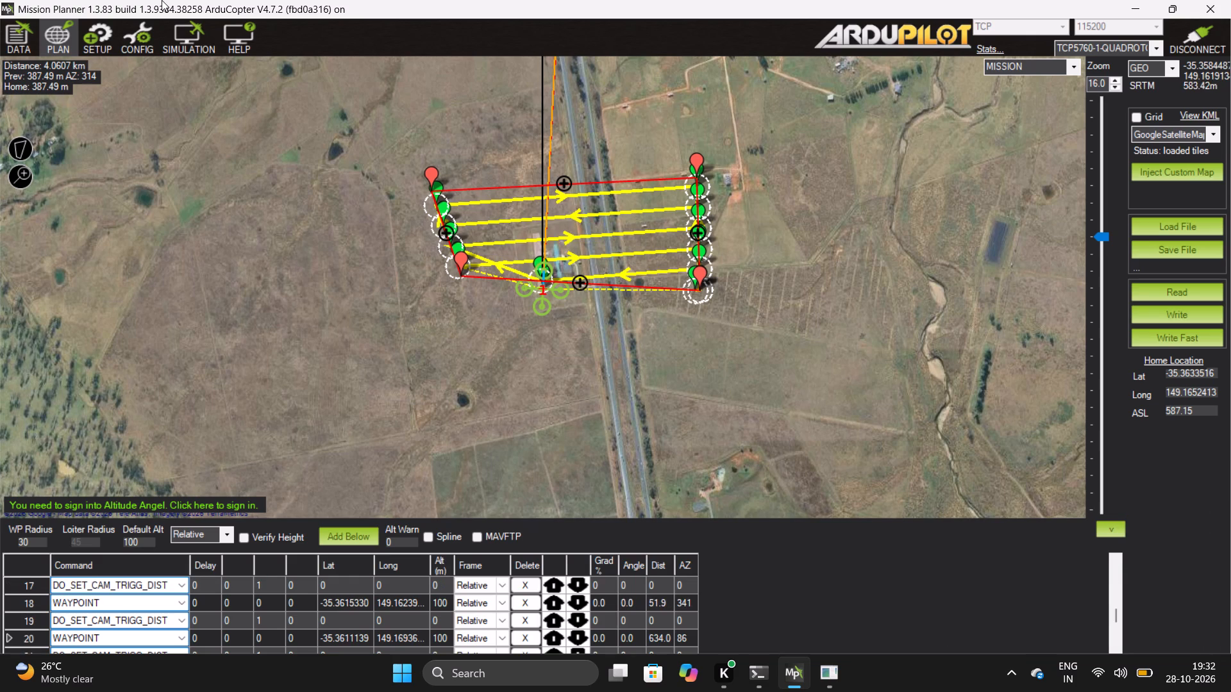
# Switch to the flight data view and bring up the vehicle's flight action controls.
pyautogui.click(28, 42)
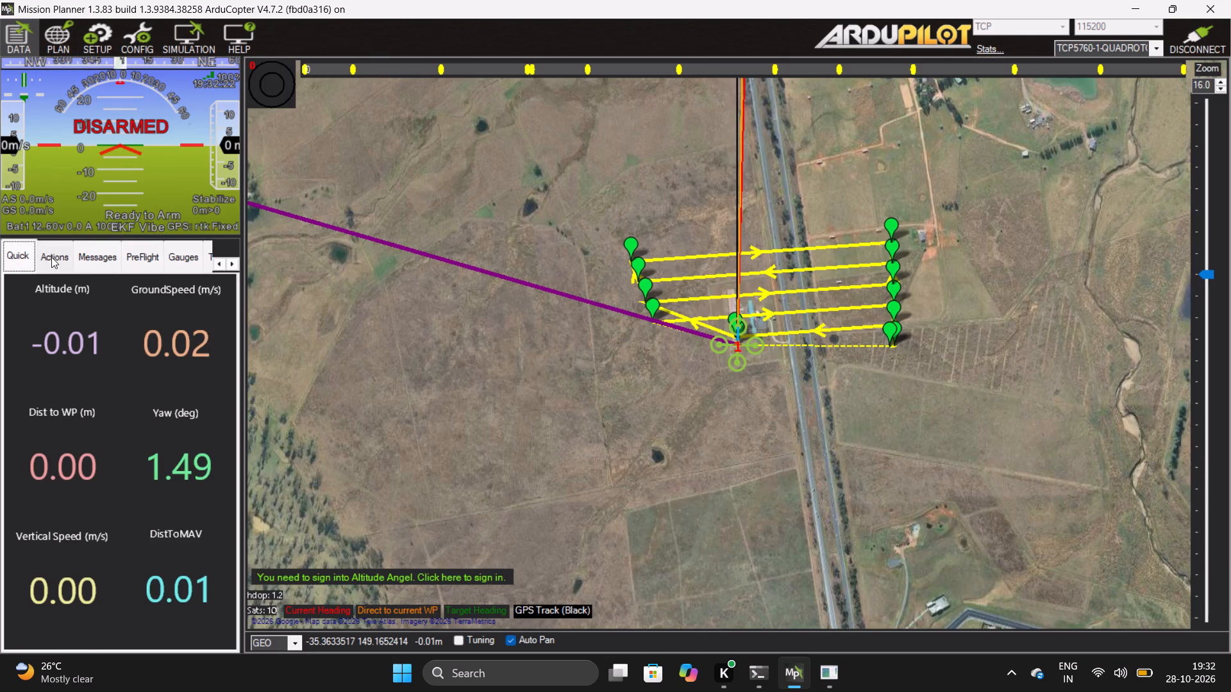
pyautogui.click(51, 257)
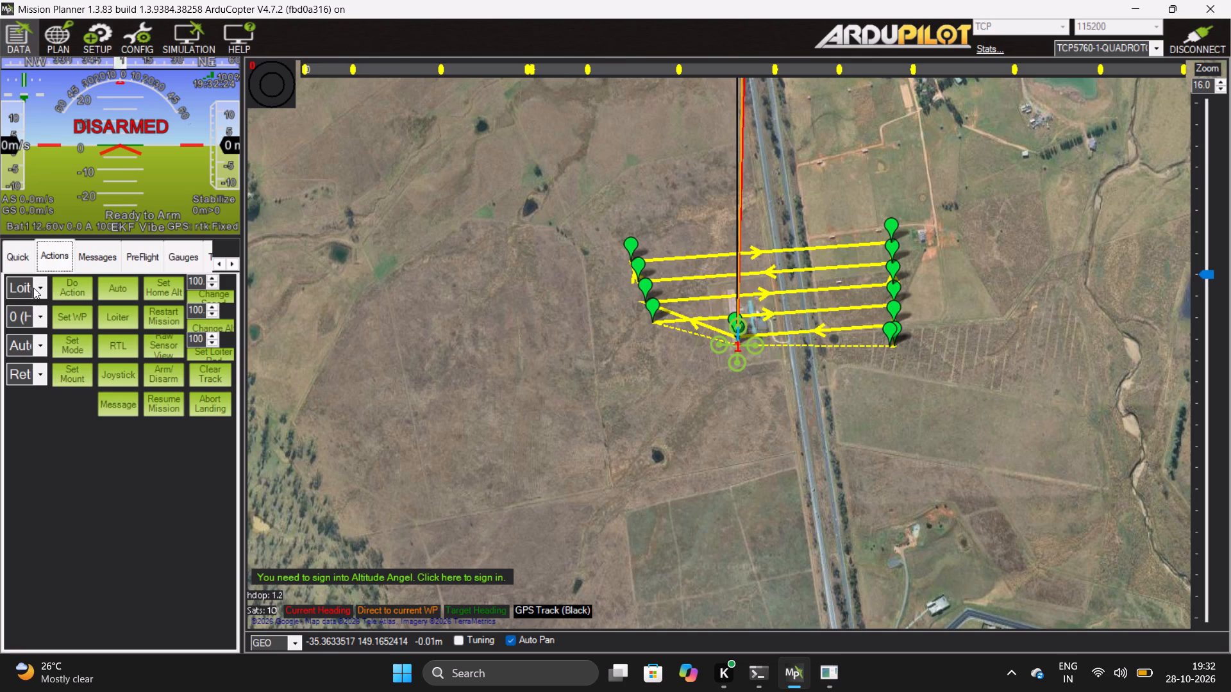
# Configure the flight actions: Mission_Start as action, 0 (Home) as waypoint, Stabilize as mode and Home Location as mount target.
pyautogui.click(33, 288)
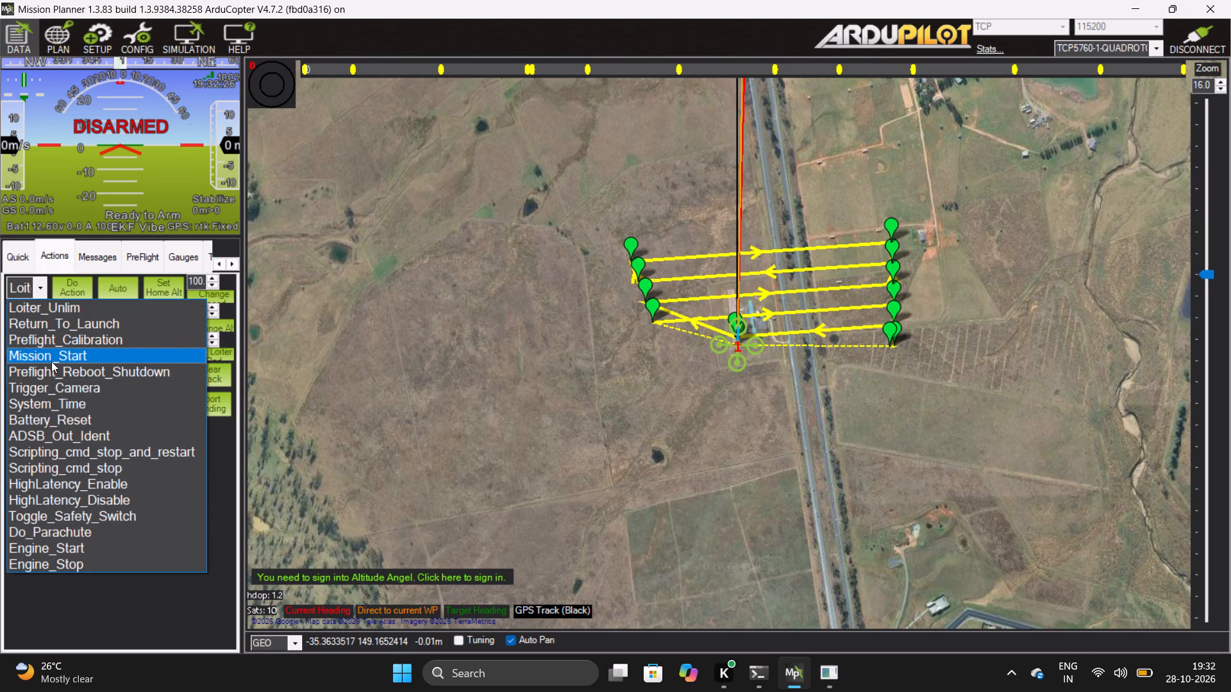
pyautogui.click(51, 361)
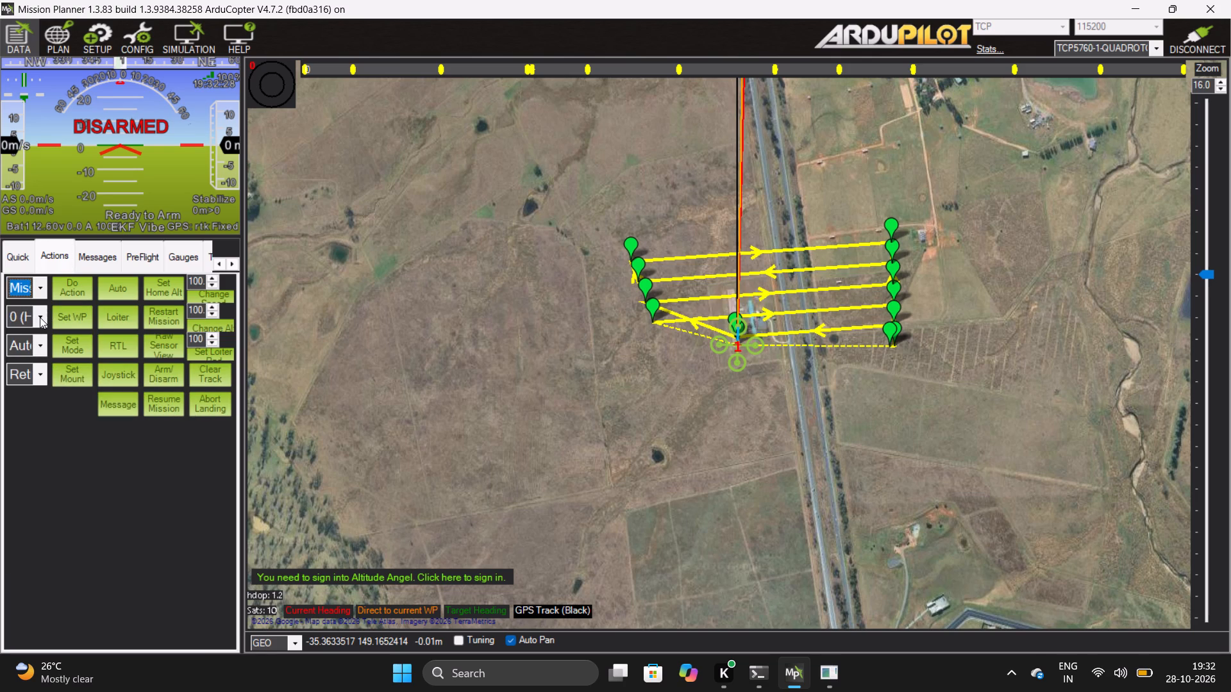
pyautogui.click(40, 317)
pyautogui.click(47, 341)
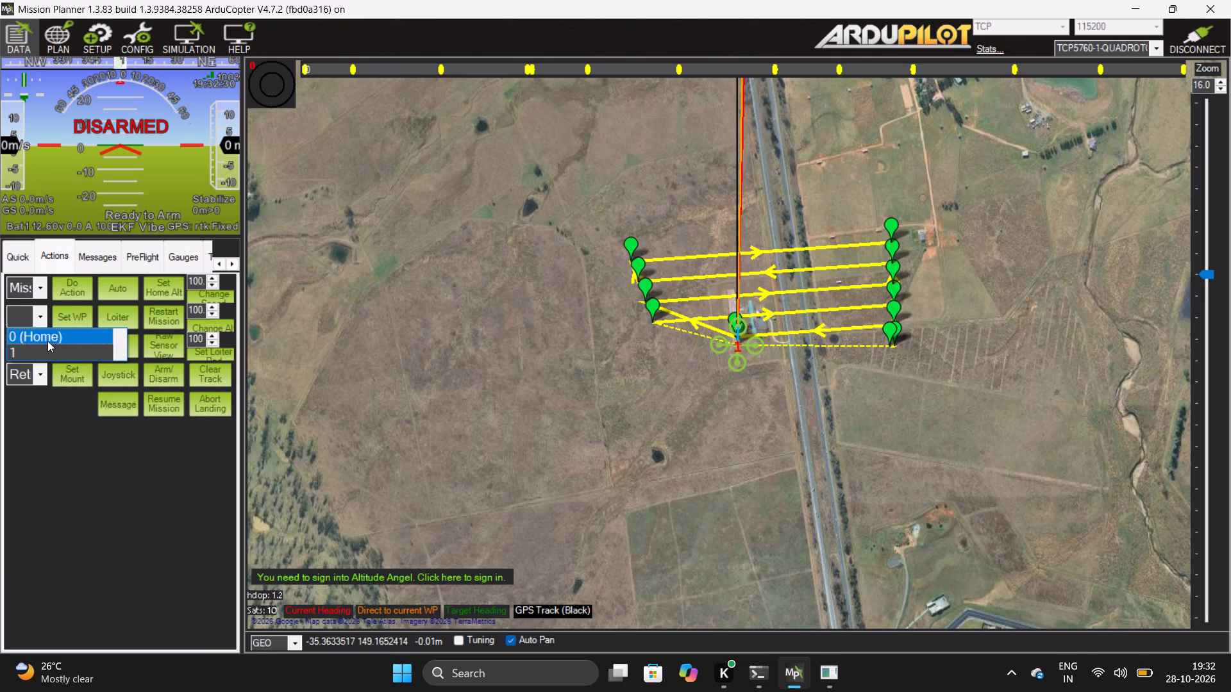
pyautogui.click(42, 347)
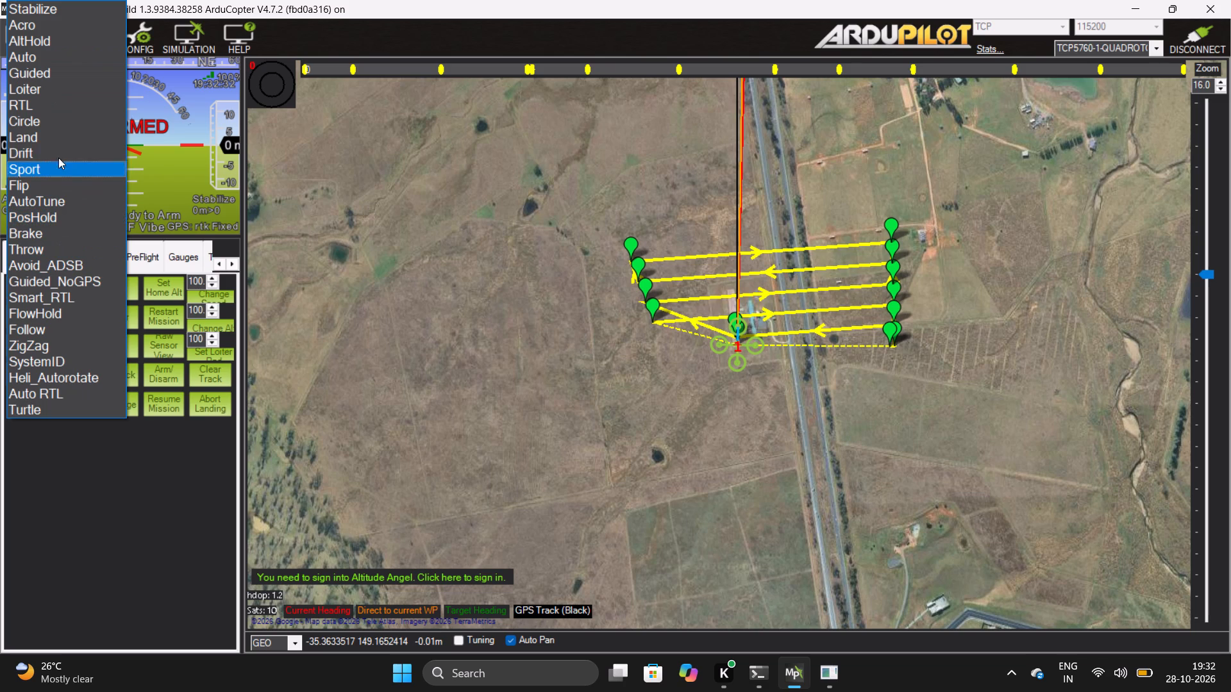
pyautogui.click(65, 4)
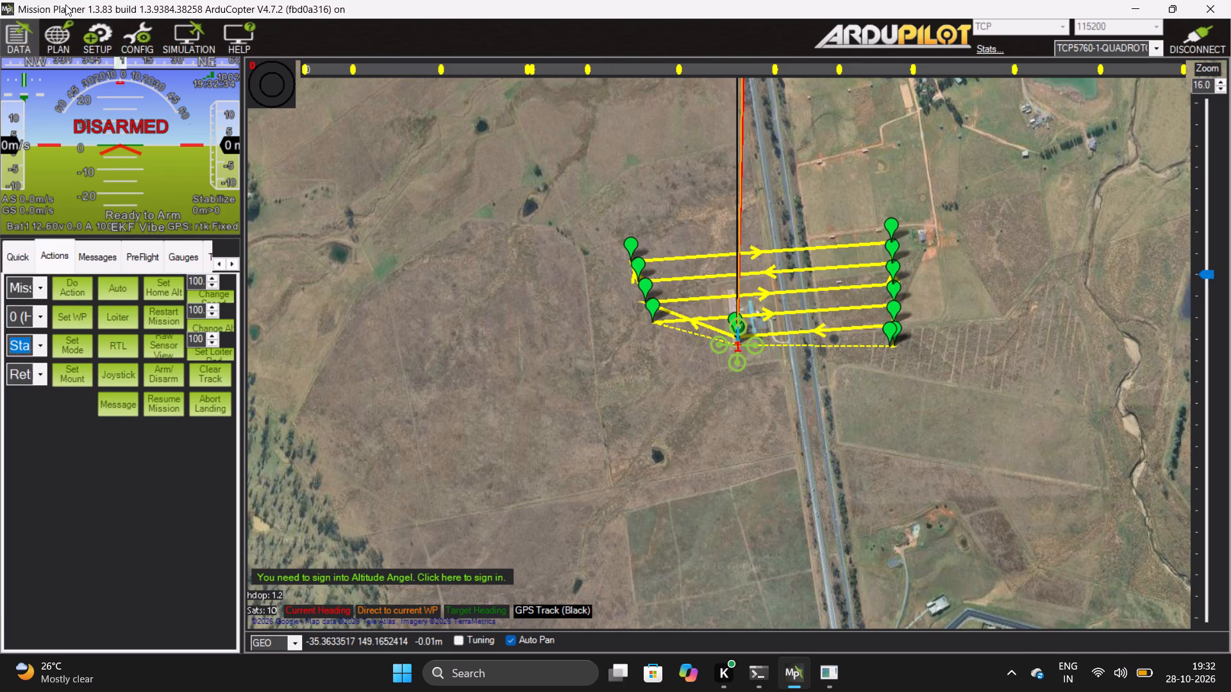
pyautogui.click(34, 367)
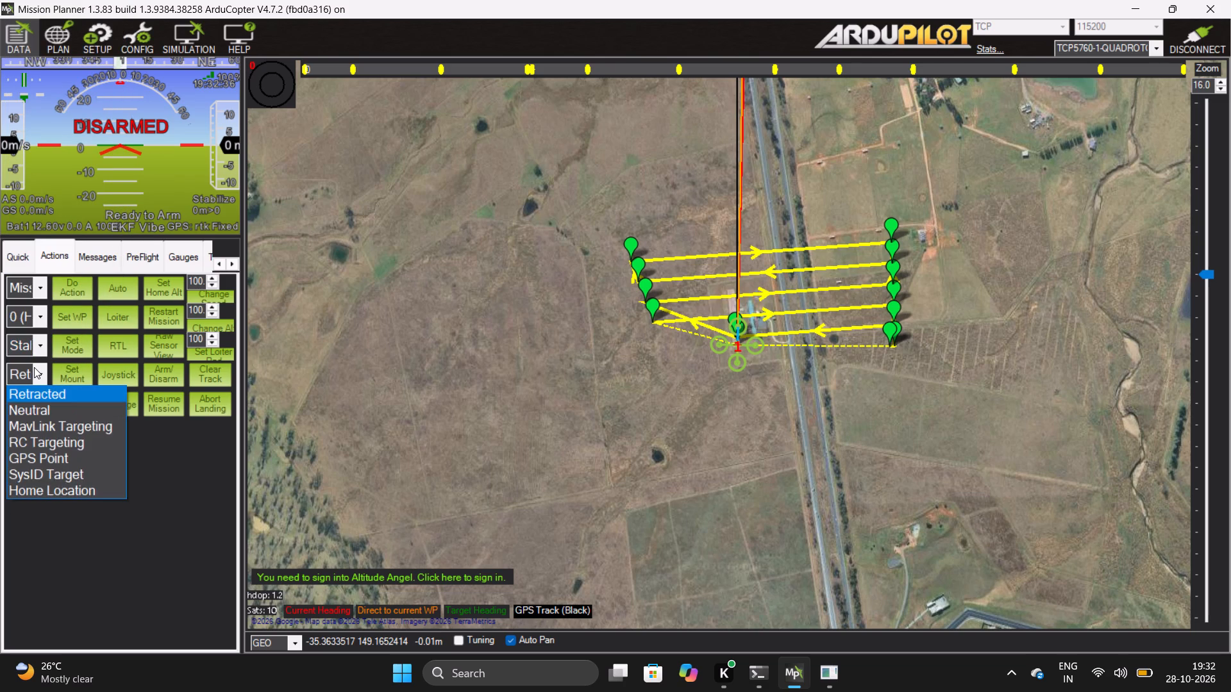
pyautogui.click(44, 486)
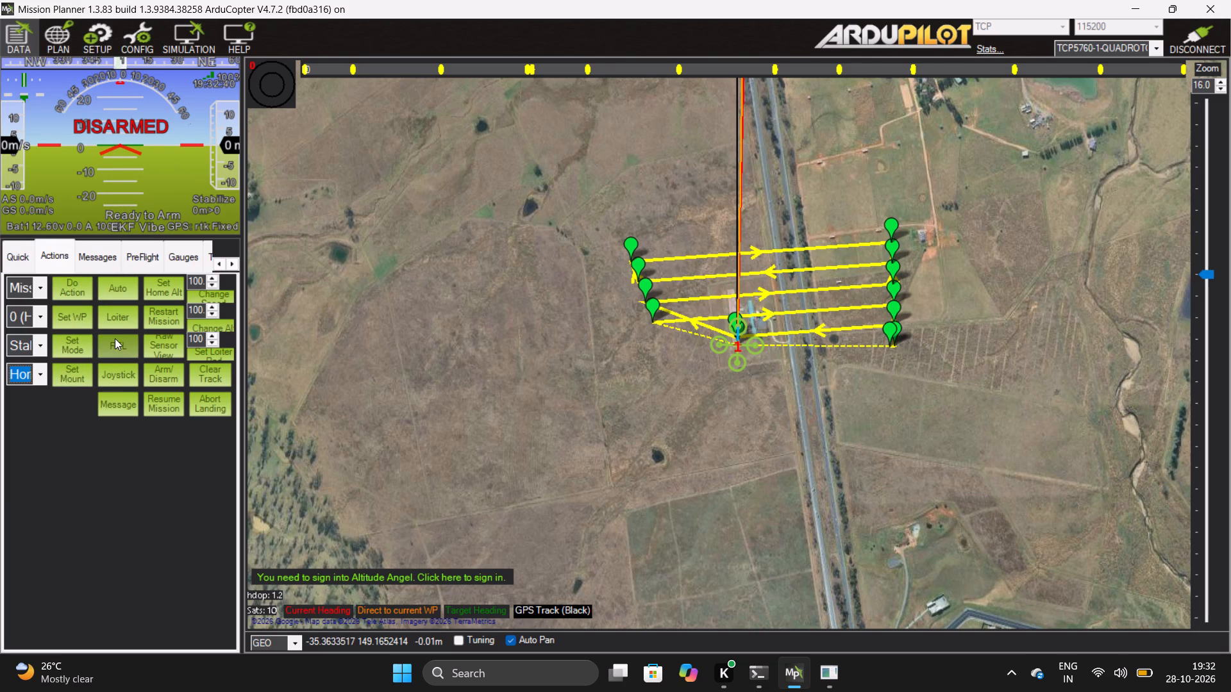
# Switch the vehicle to Loiter mode and arm it.
pyautogui.click(119, 320)
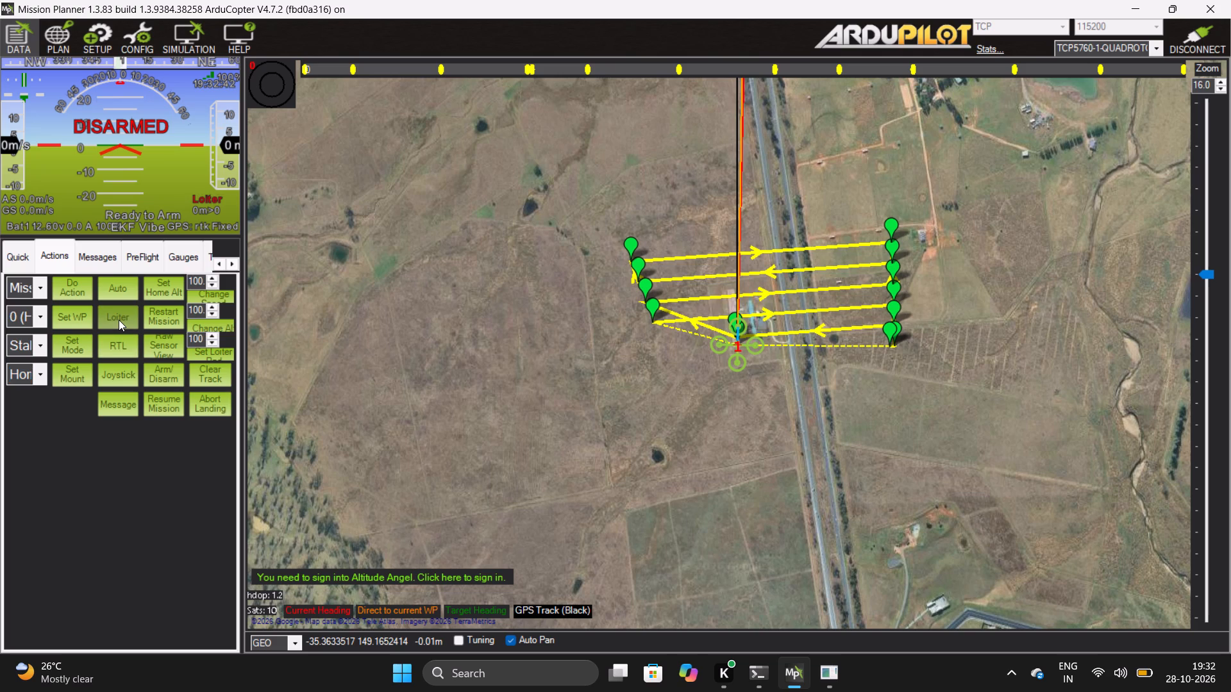
pyautogui.click(160, 374)
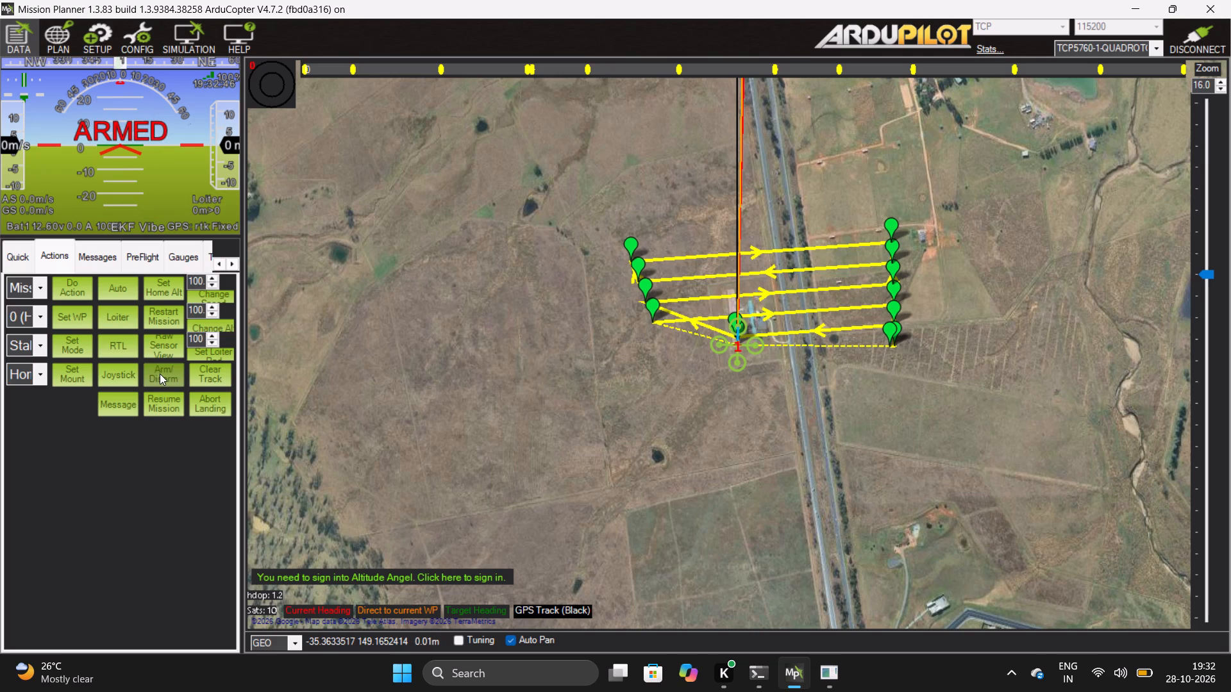
# Execute the Mission_Start action on the armed vehicle.
pyautogui.click(72, 297)
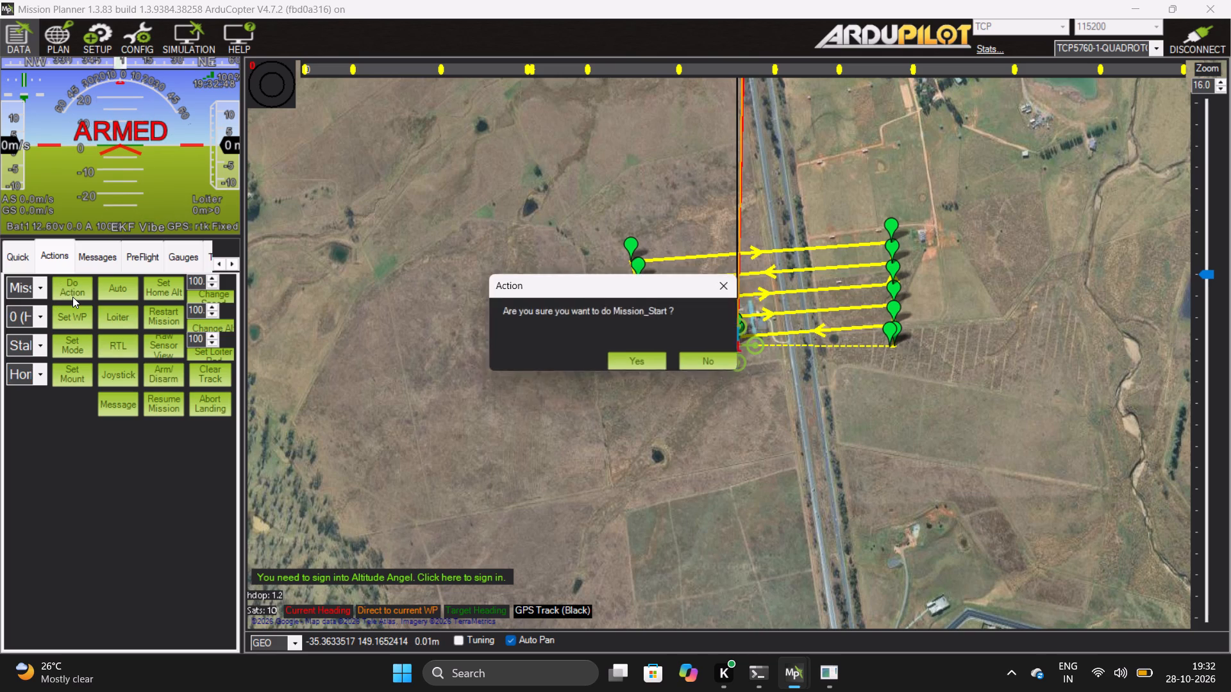
pyautogui.click(624, 368)
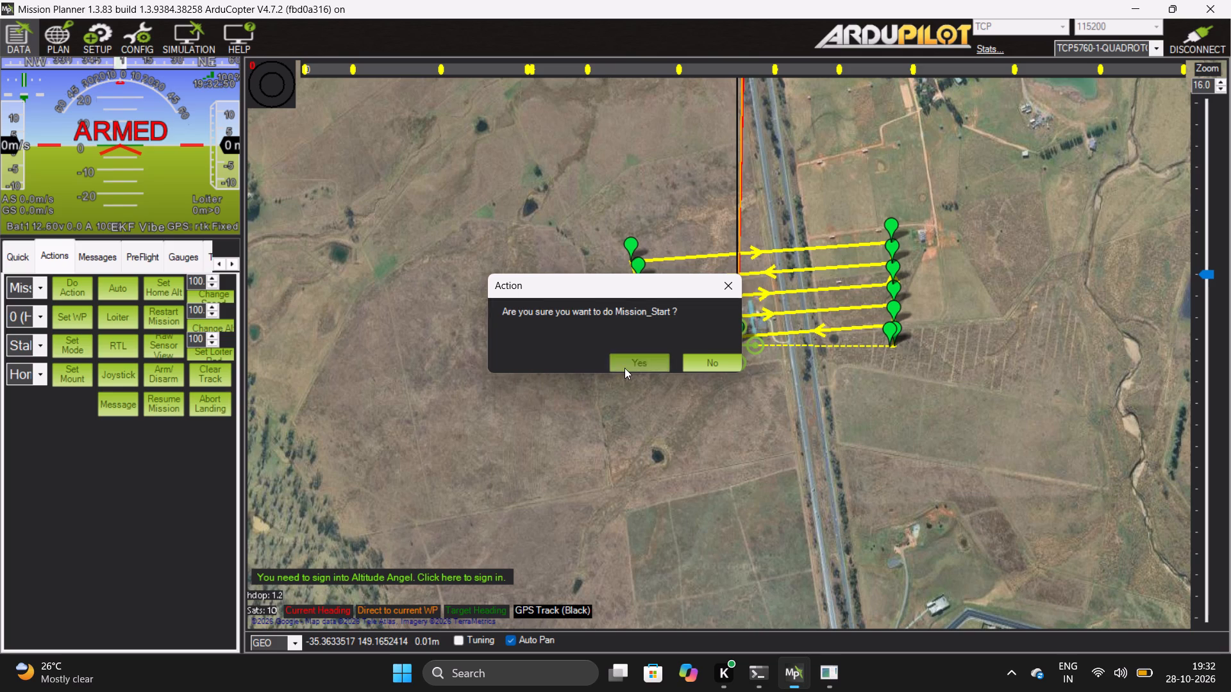
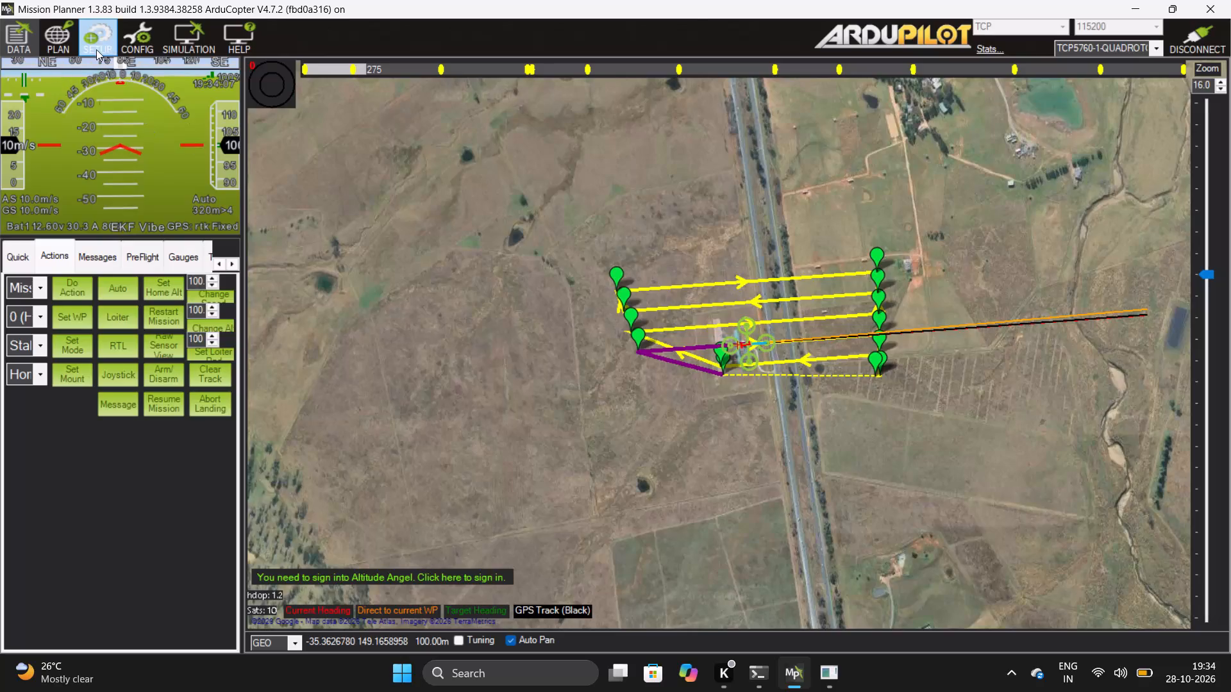
# On the Frame Type setup page, select the frame class with four arms and paired coaxial rotors.
pyautogui.click(108, 46)
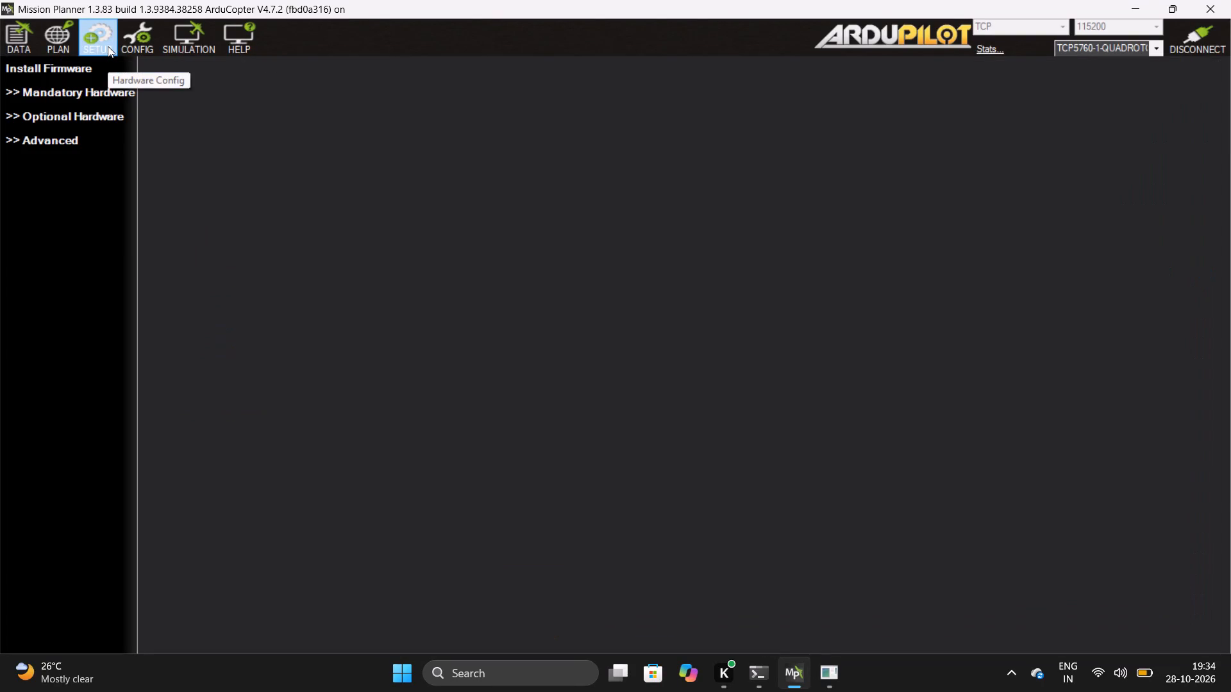
pyautogui.click(72, 65)
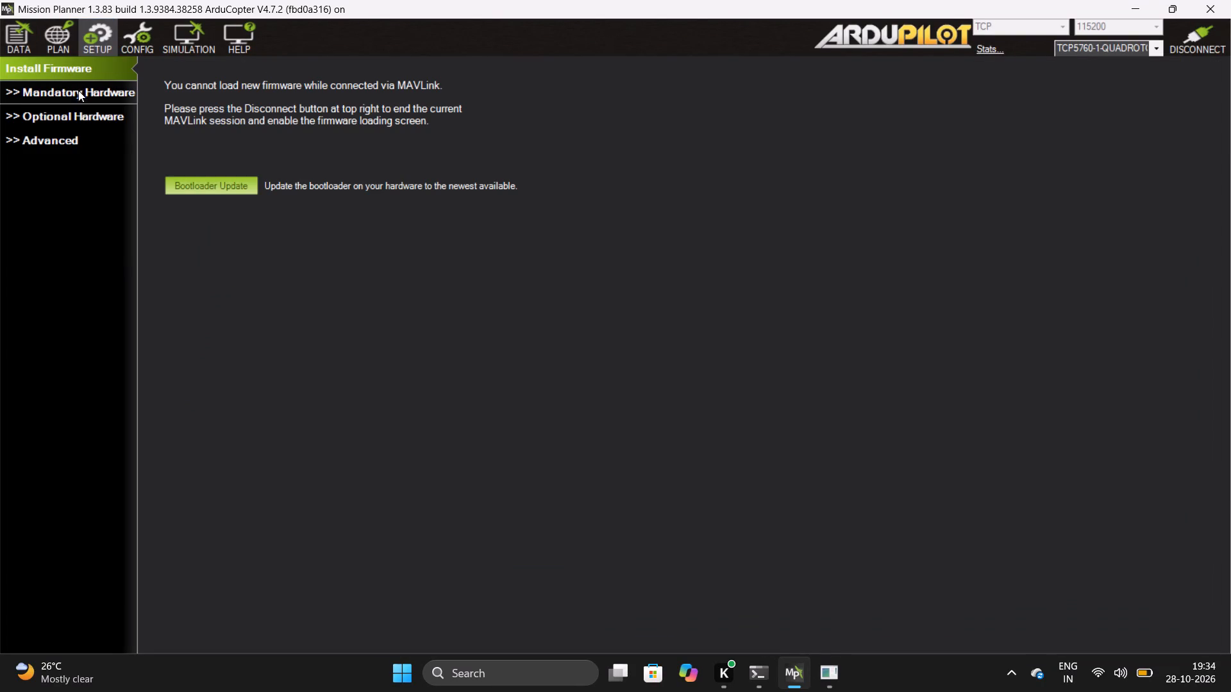
pyautogui.click(78, 95)
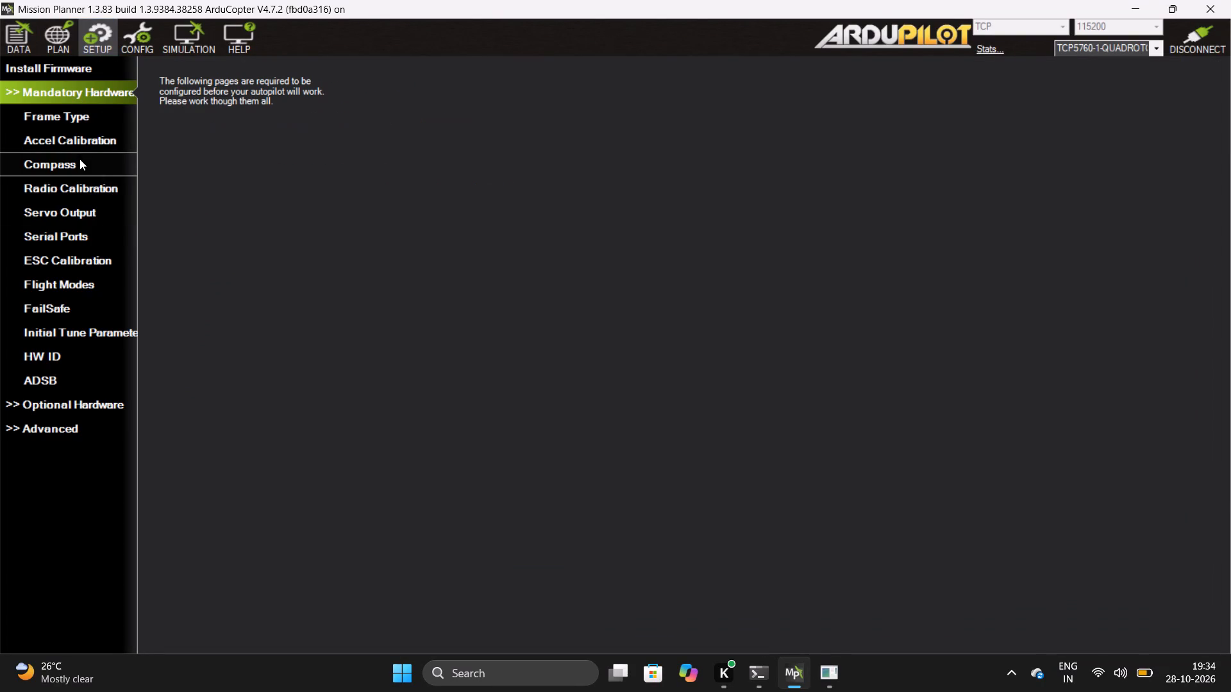
pyautogui.click(64, 122)
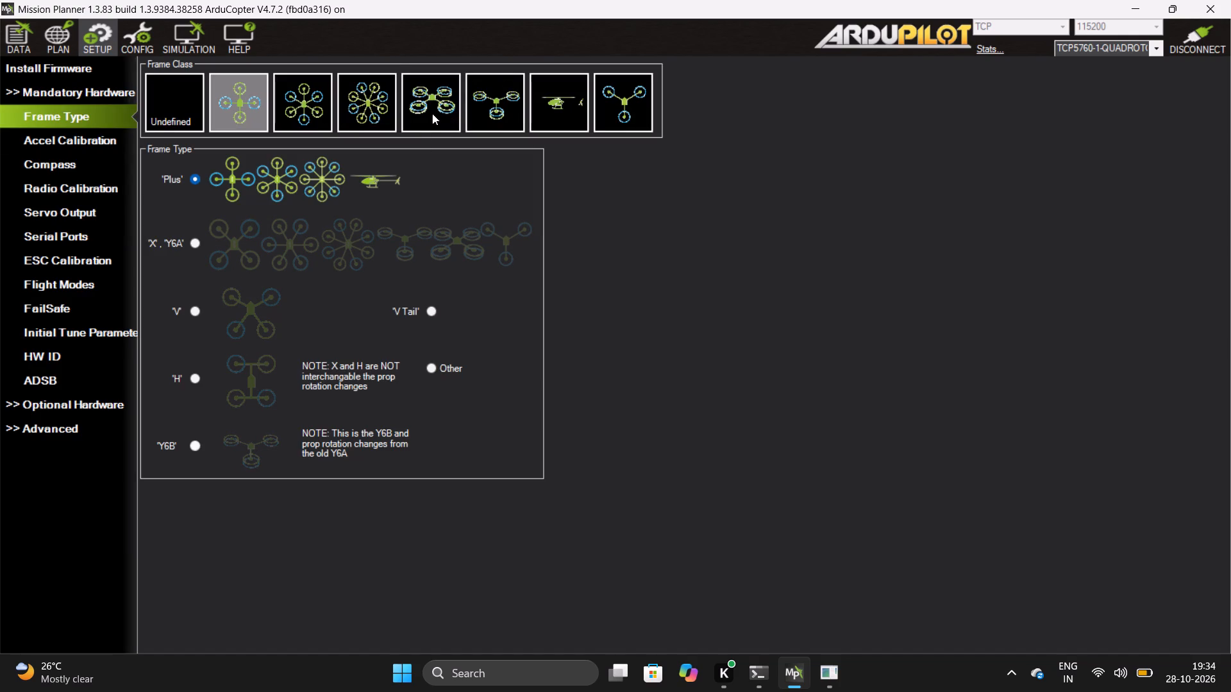
pyautogui.click(432, 111)
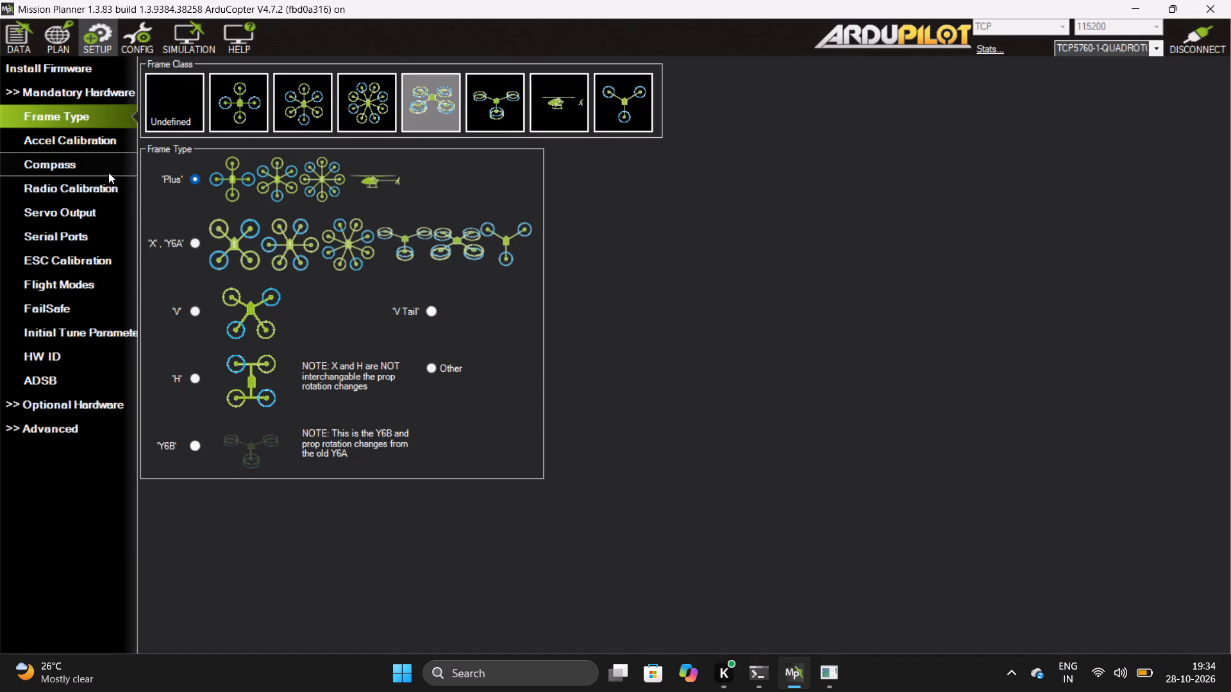
pyautogui.click(96, 145)
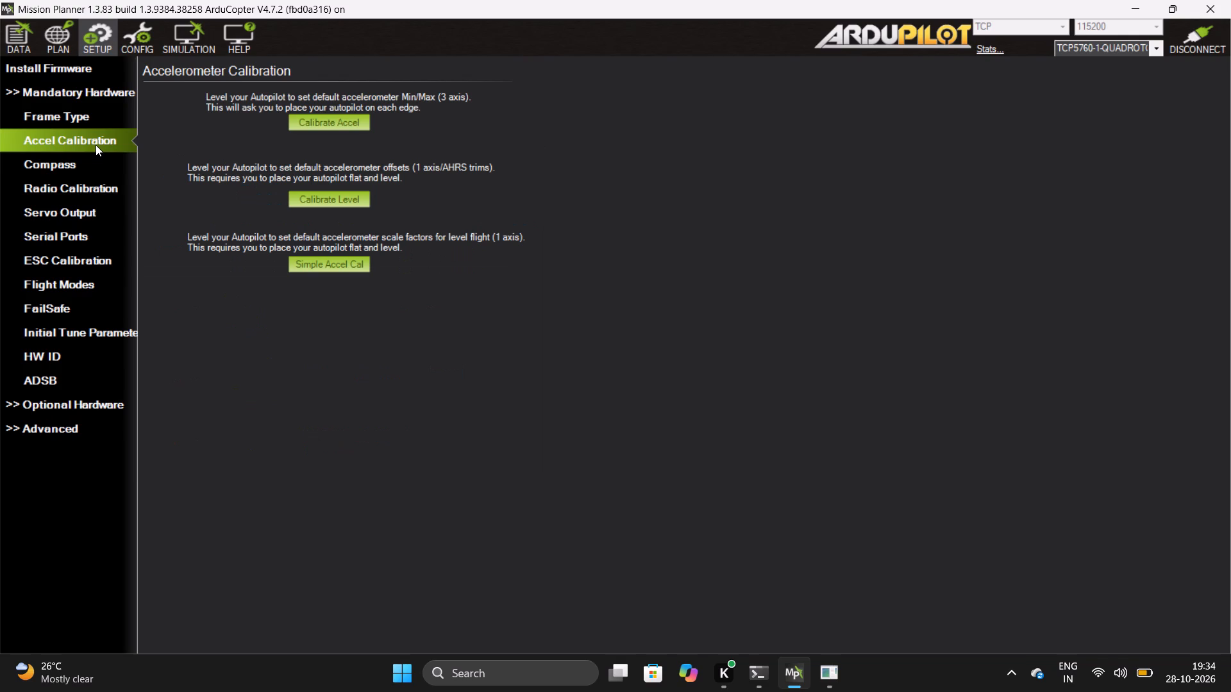
pyautogui.click(68, 113)
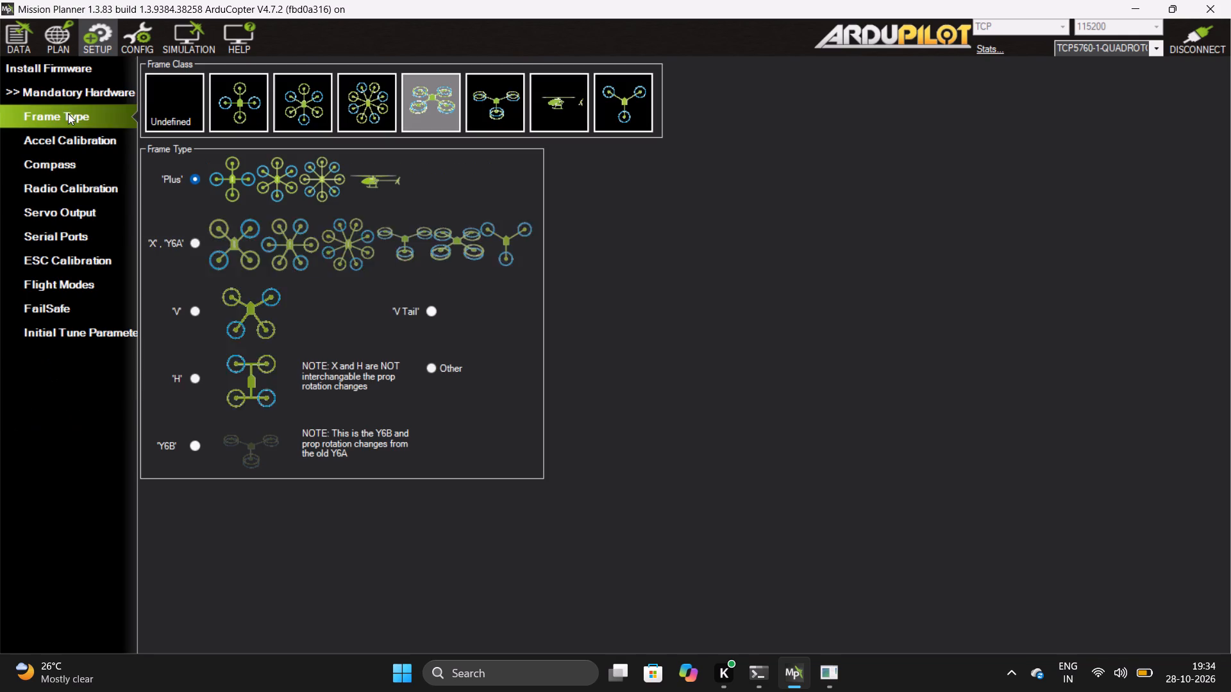
pyautogui.click(430, 102)
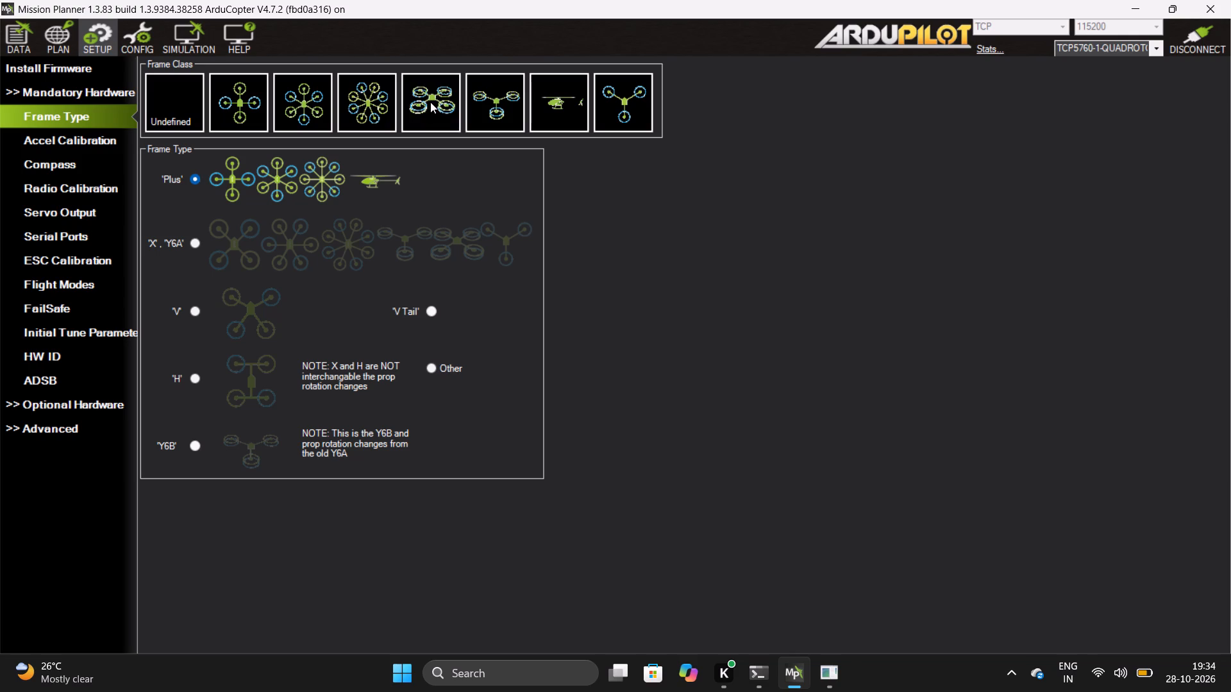
pyautogui.click(91, 38)
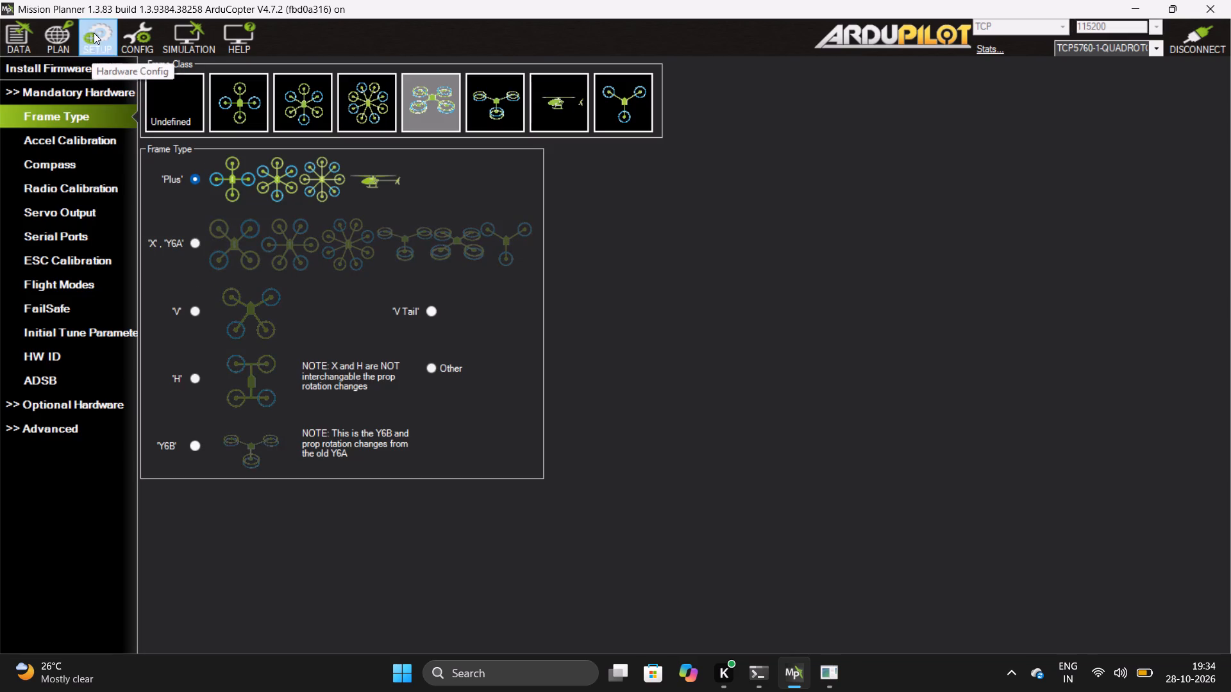
pyautogui.click(81, 33)
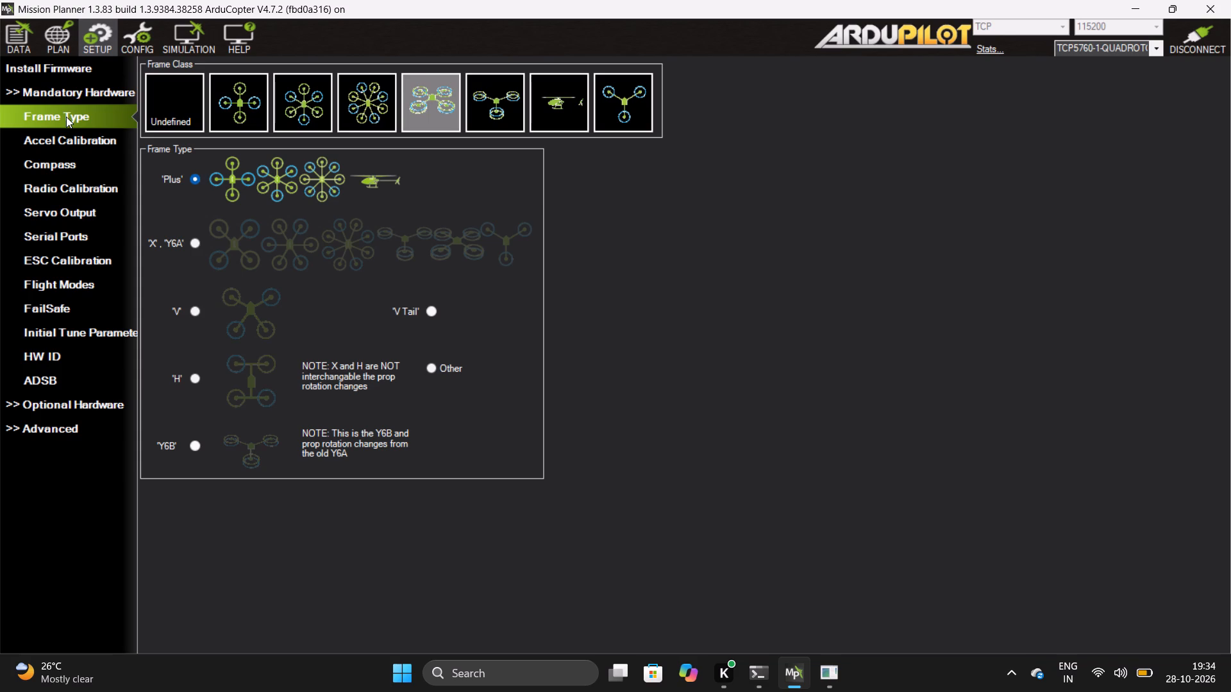
pyautogui.click(428, 92)
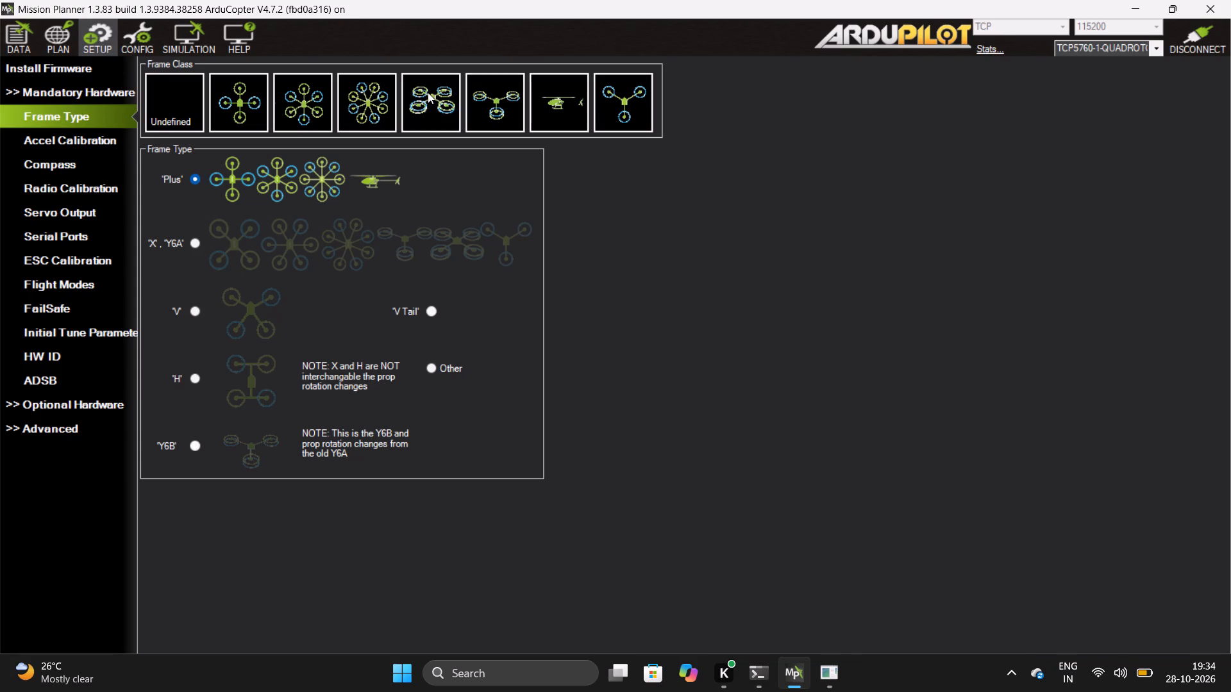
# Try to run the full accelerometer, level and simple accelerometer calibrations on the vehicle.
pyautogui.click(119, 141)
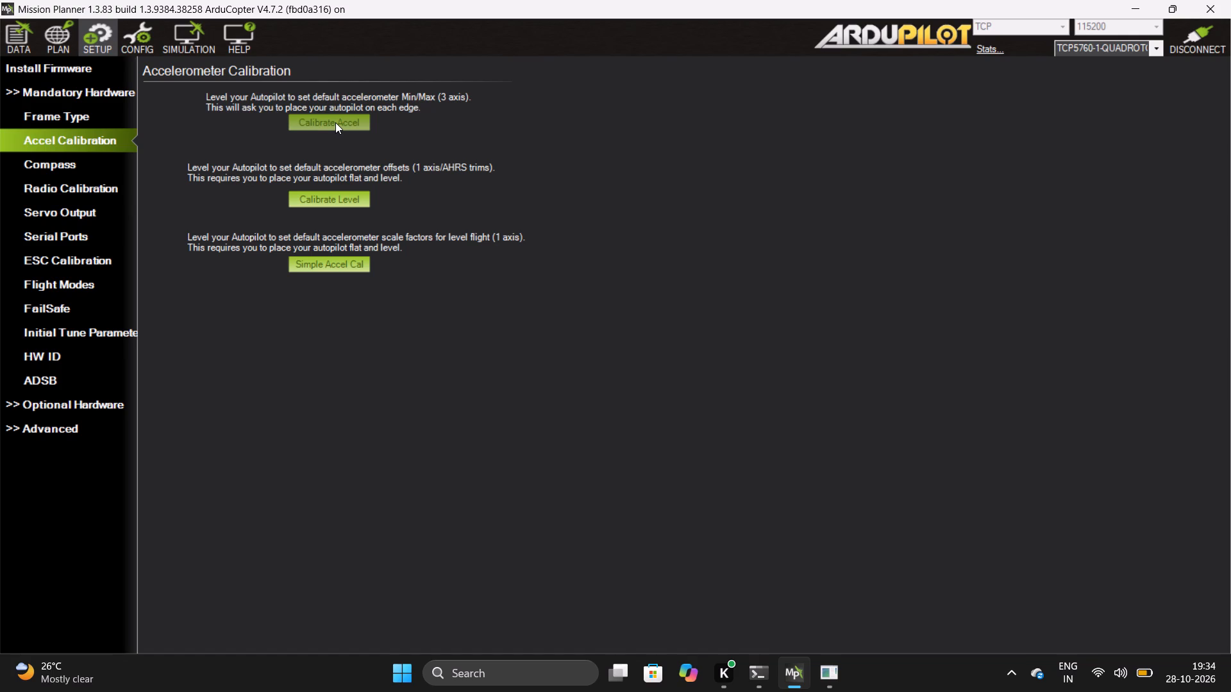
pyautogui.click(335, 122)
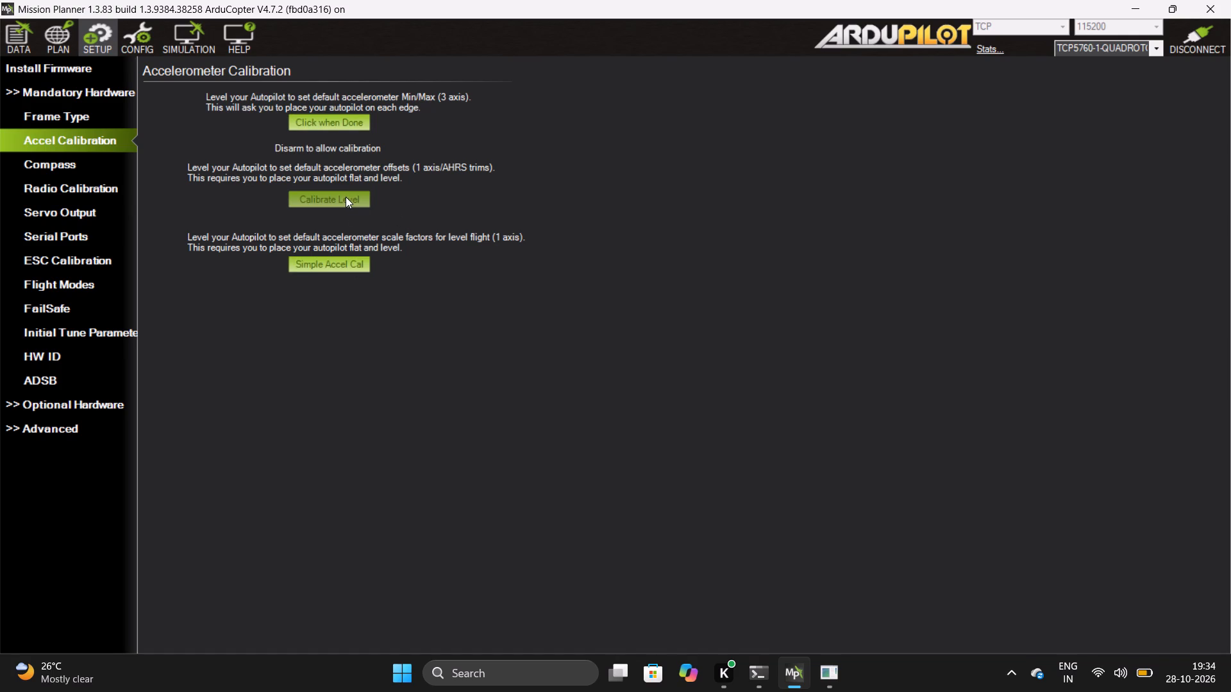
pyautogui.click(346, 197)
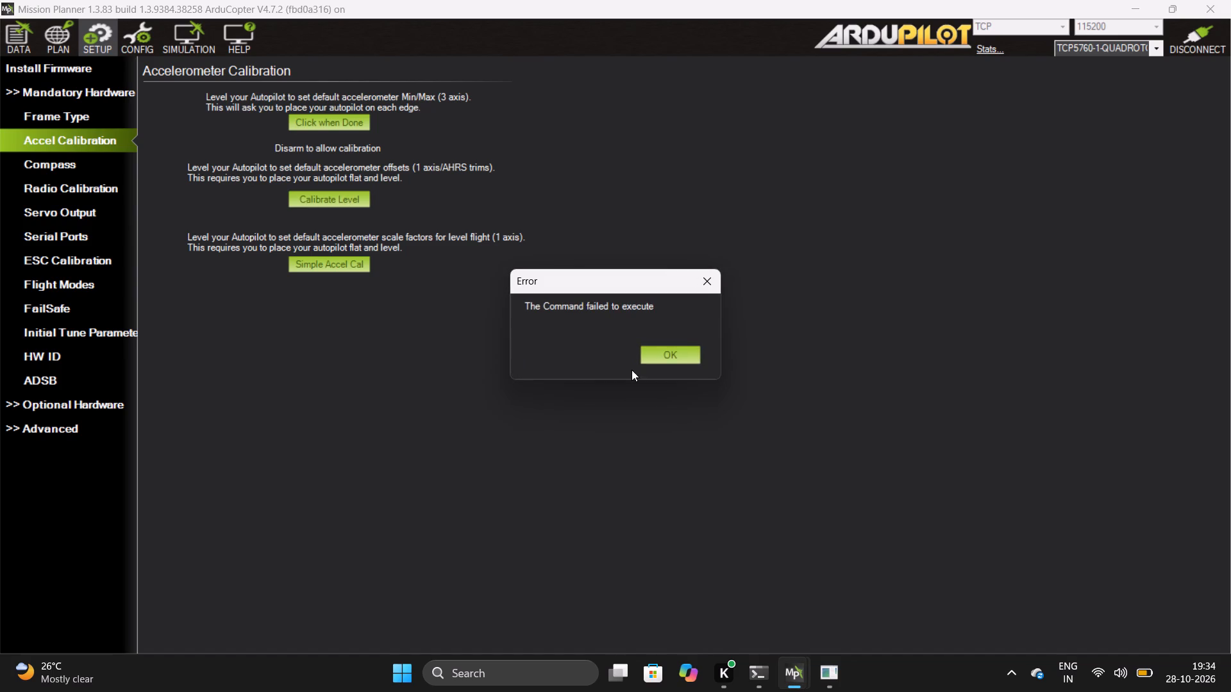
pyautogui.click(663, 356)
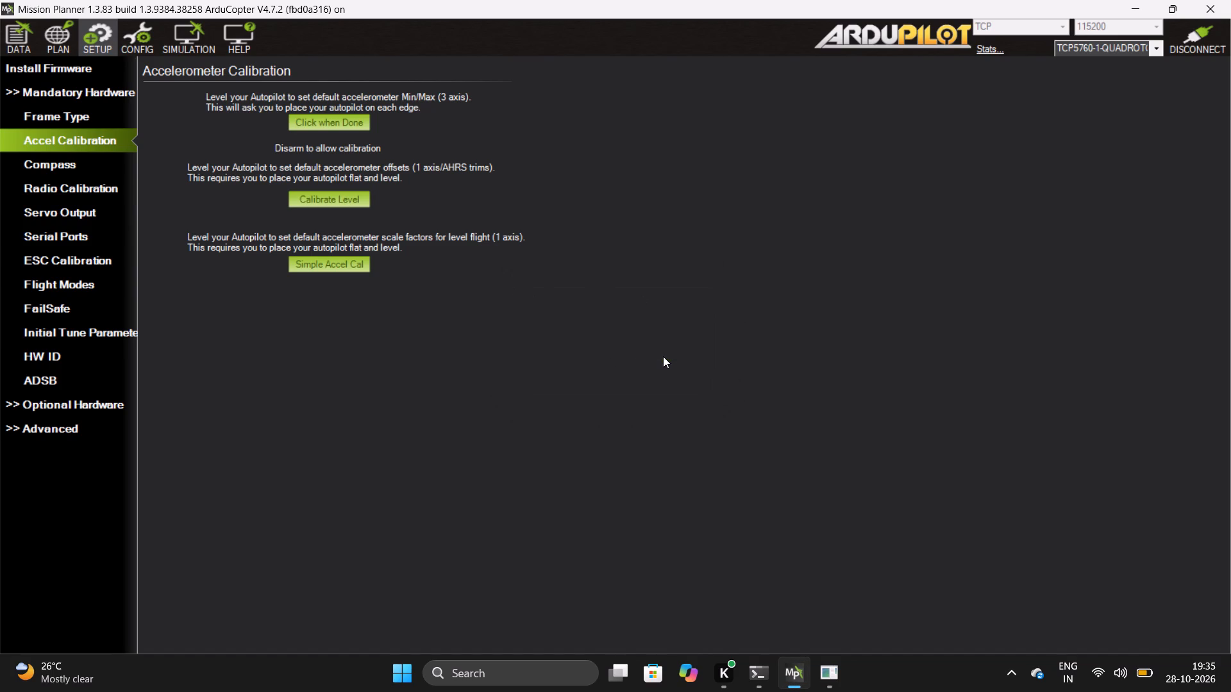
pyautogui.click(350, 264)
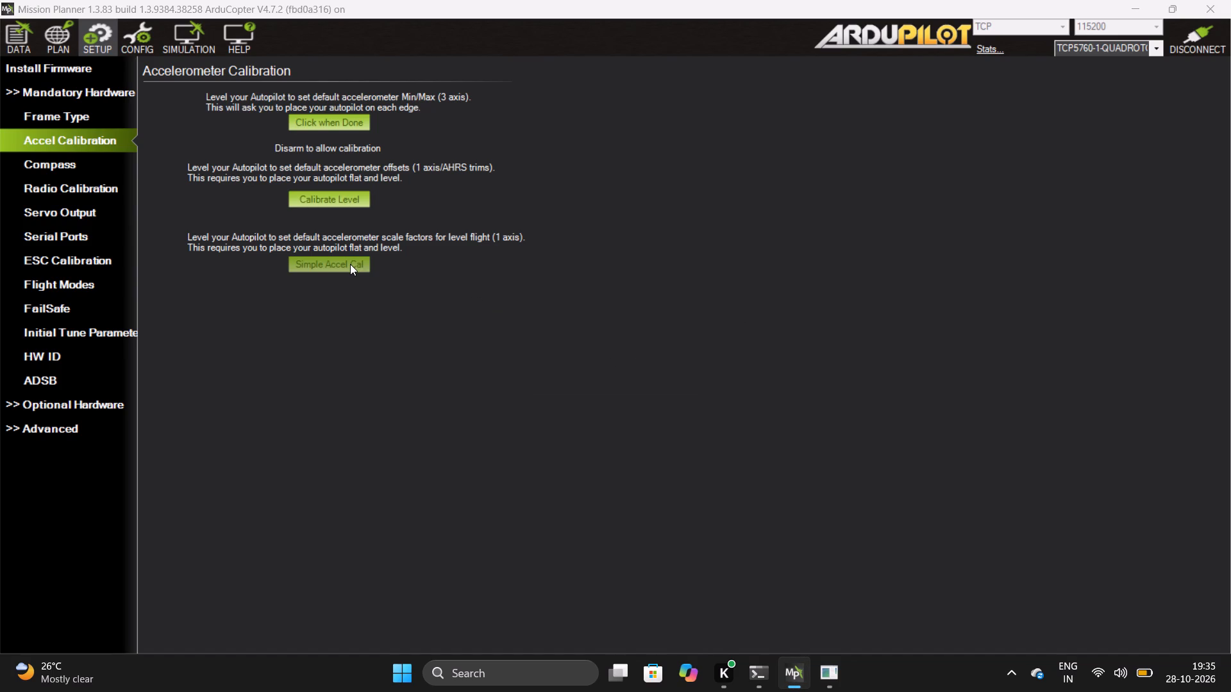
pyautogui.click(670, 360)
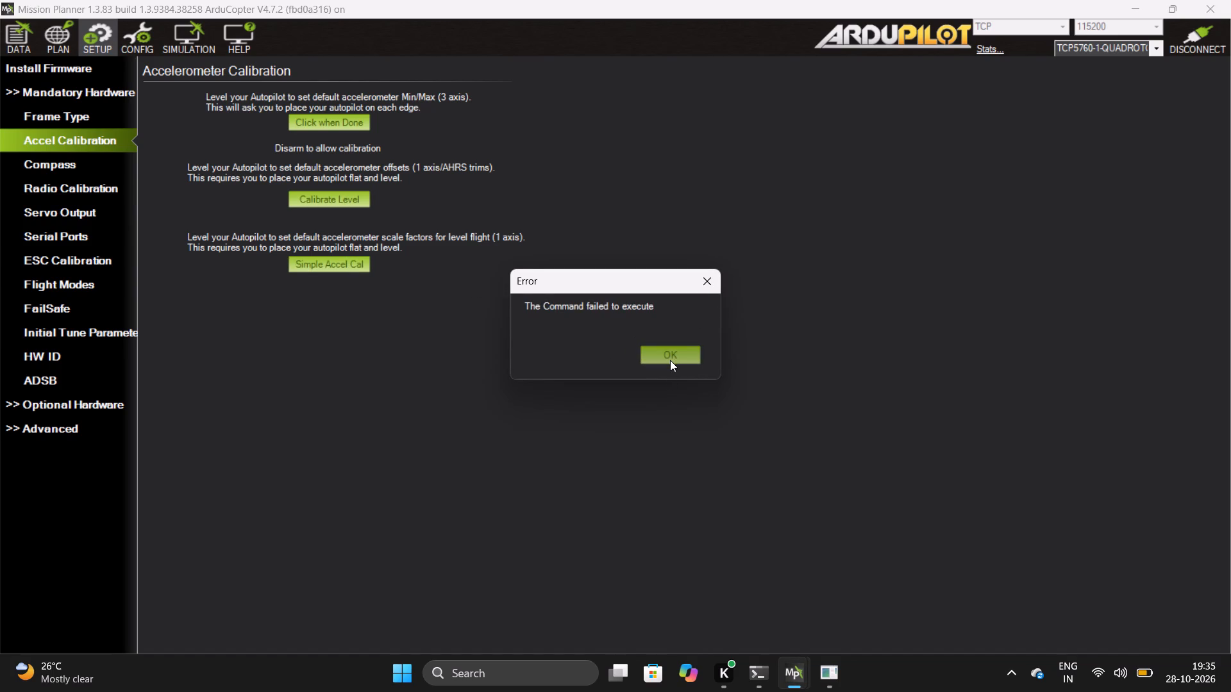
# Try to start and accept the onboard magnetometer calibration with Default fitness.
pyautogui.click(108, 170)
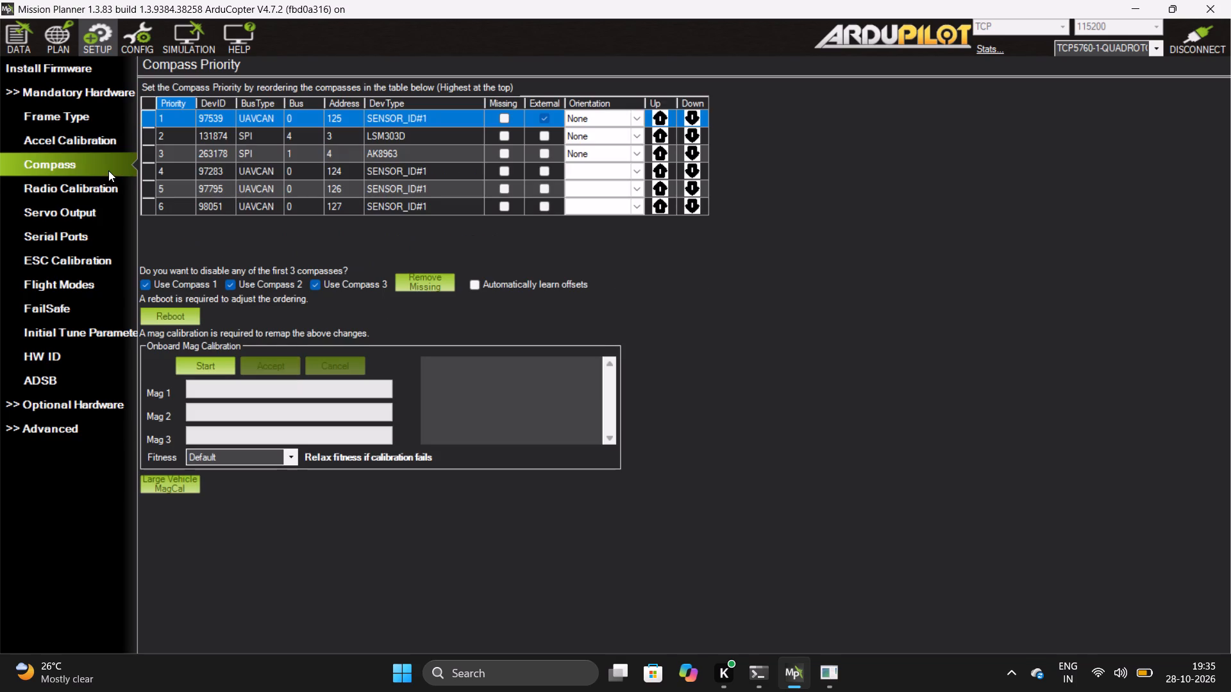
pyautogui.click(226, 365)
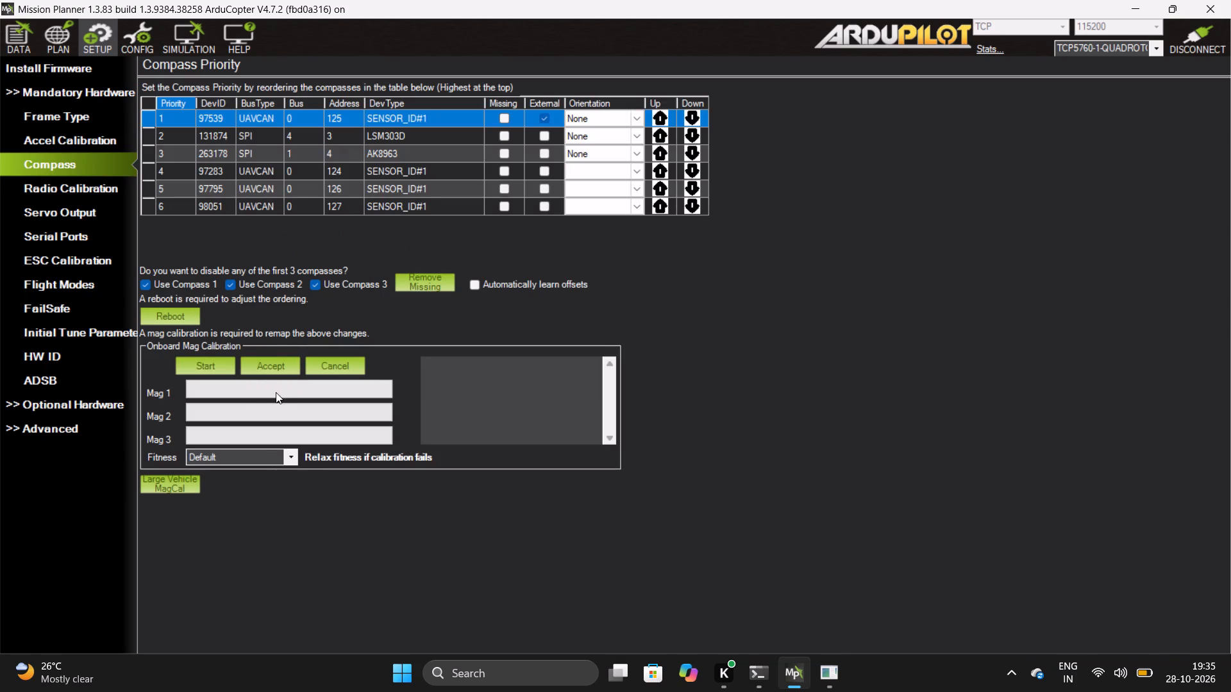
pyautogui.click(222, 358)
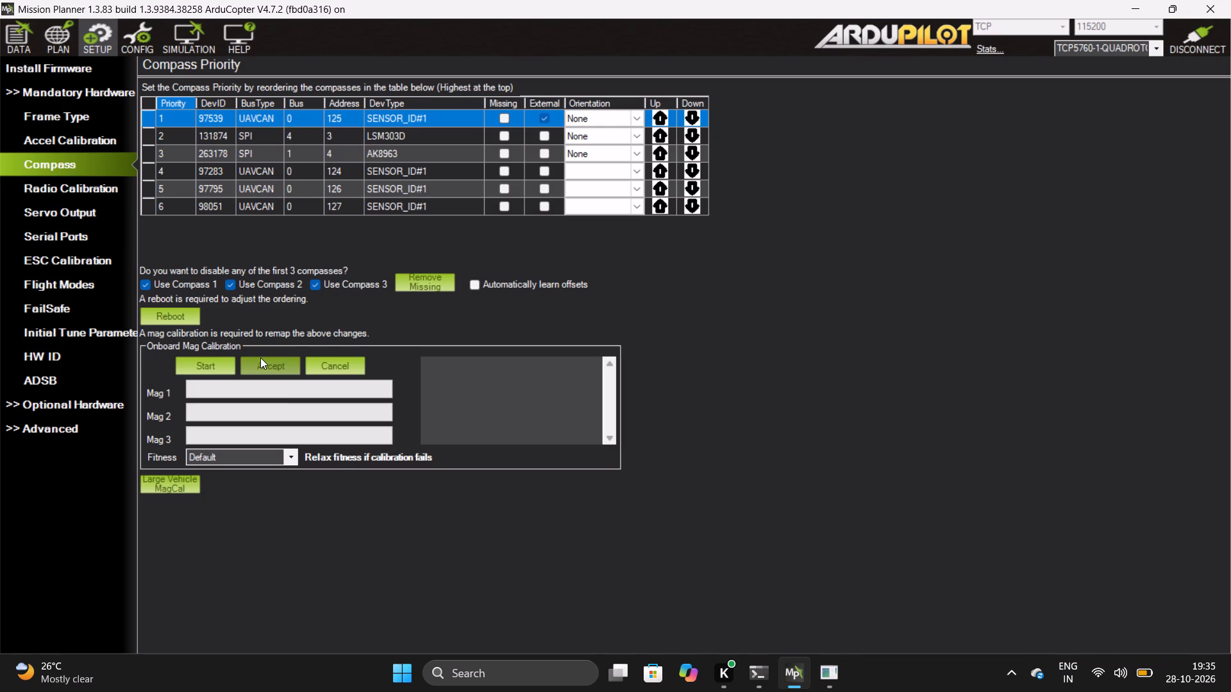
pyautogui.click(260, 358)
# Review the mandatory hardware settings for radio calibration, servo output, serial ports and ESC calibration, and revisit the frame and accelerometer settings.
pyautogui.click(58, 190)
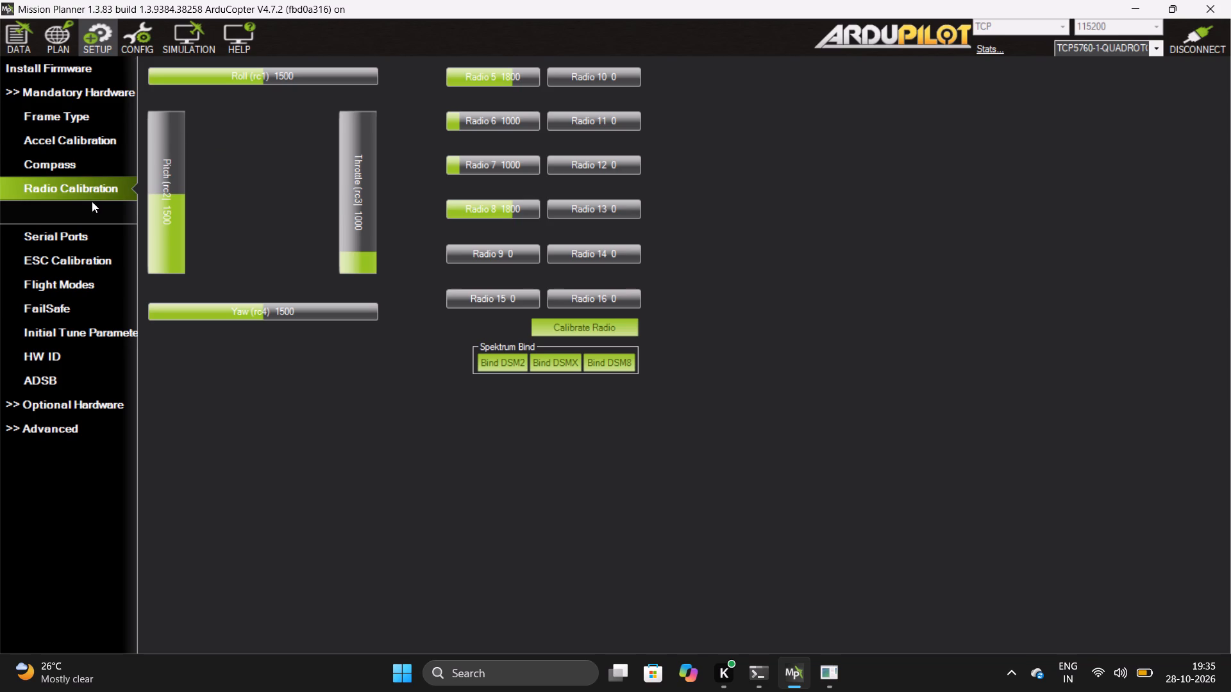
pyautogui.click(91, 203)
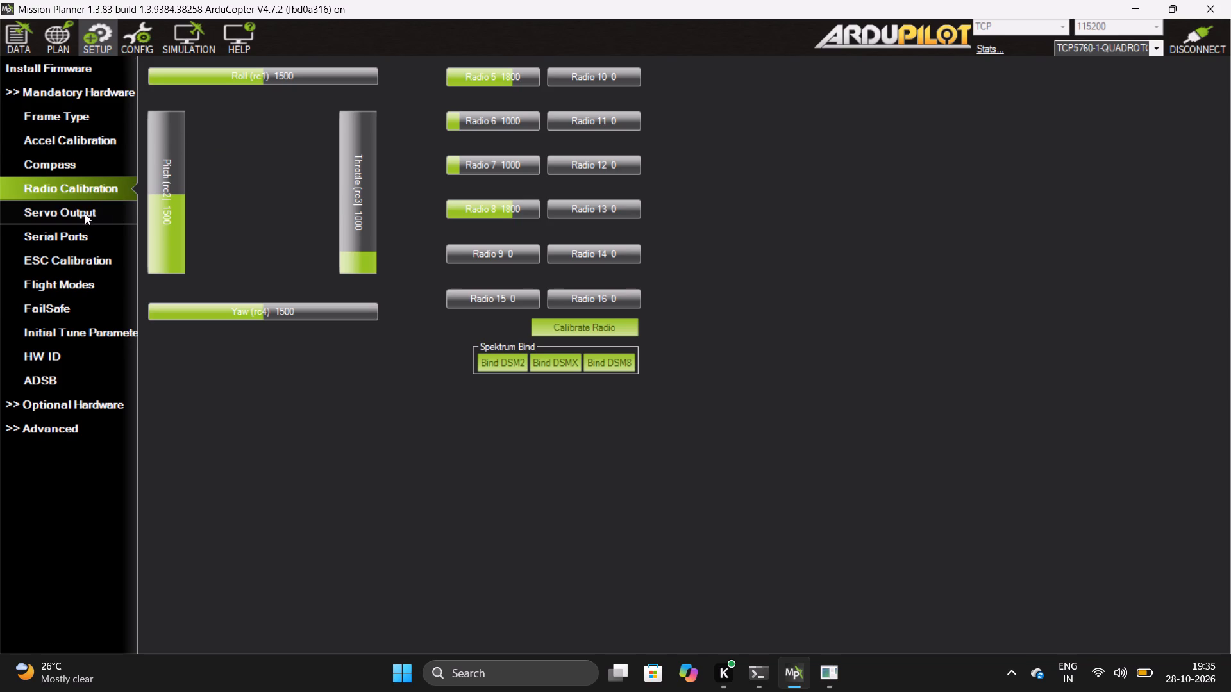
pyautogui.click(85, 213)
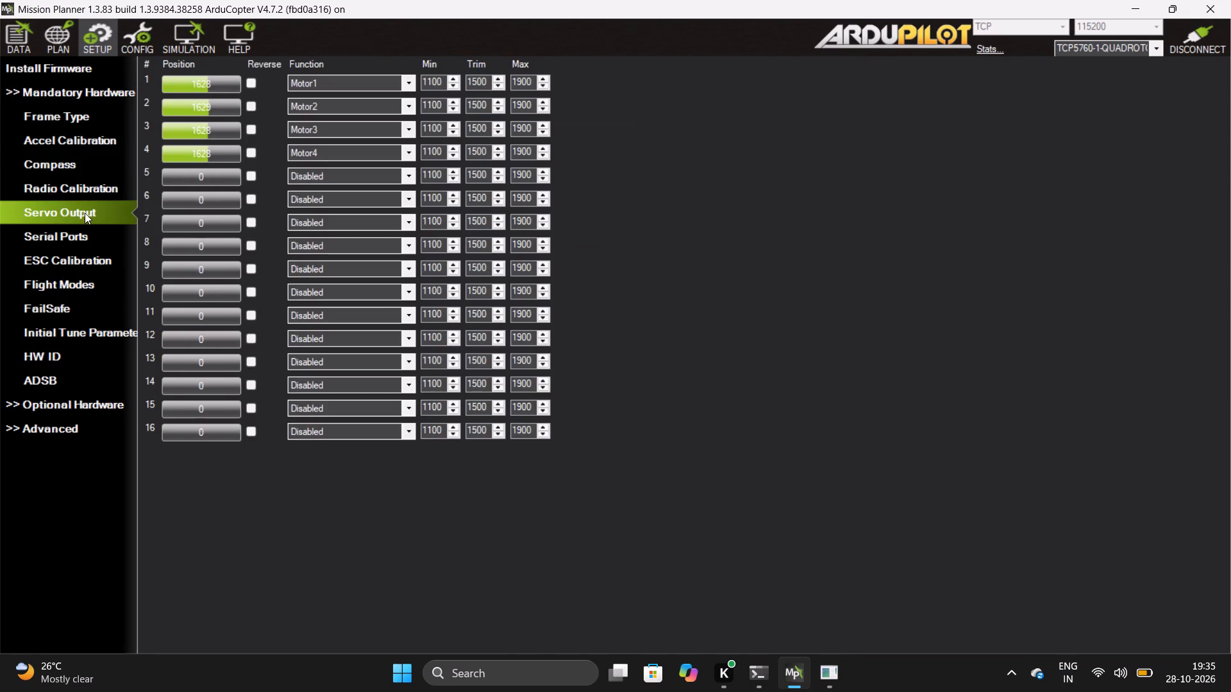
pyautogui.click(80, 237)
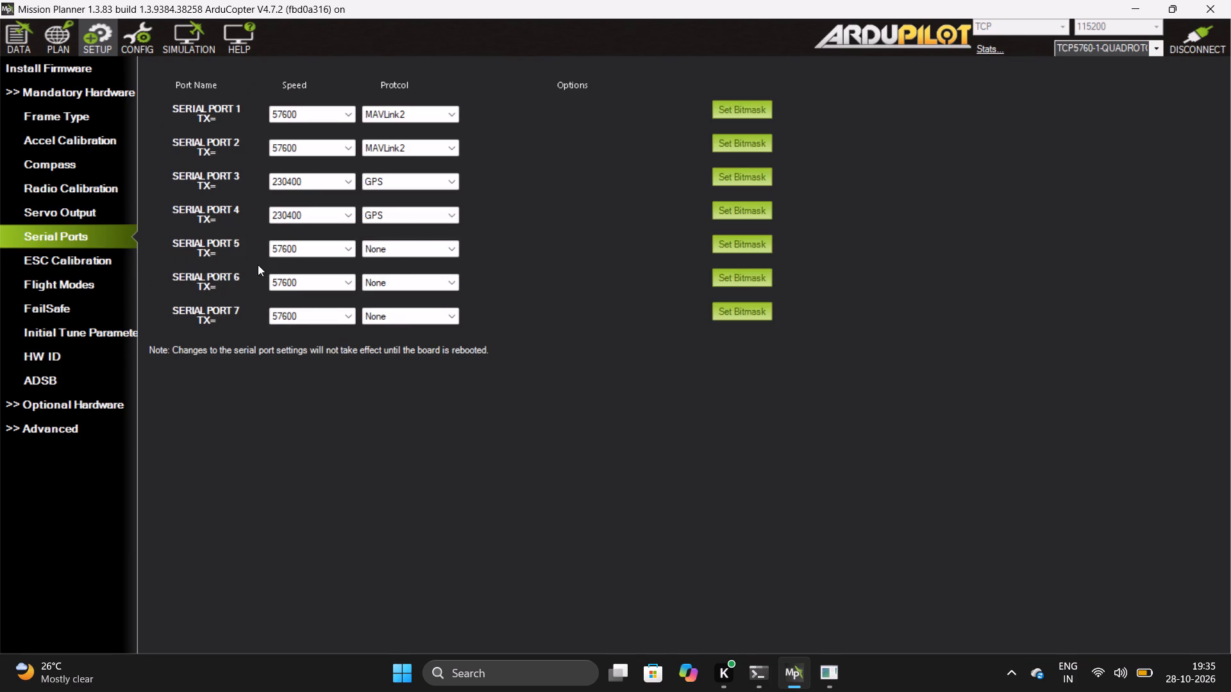
pyautogui.scroll(-1, 474, 292)
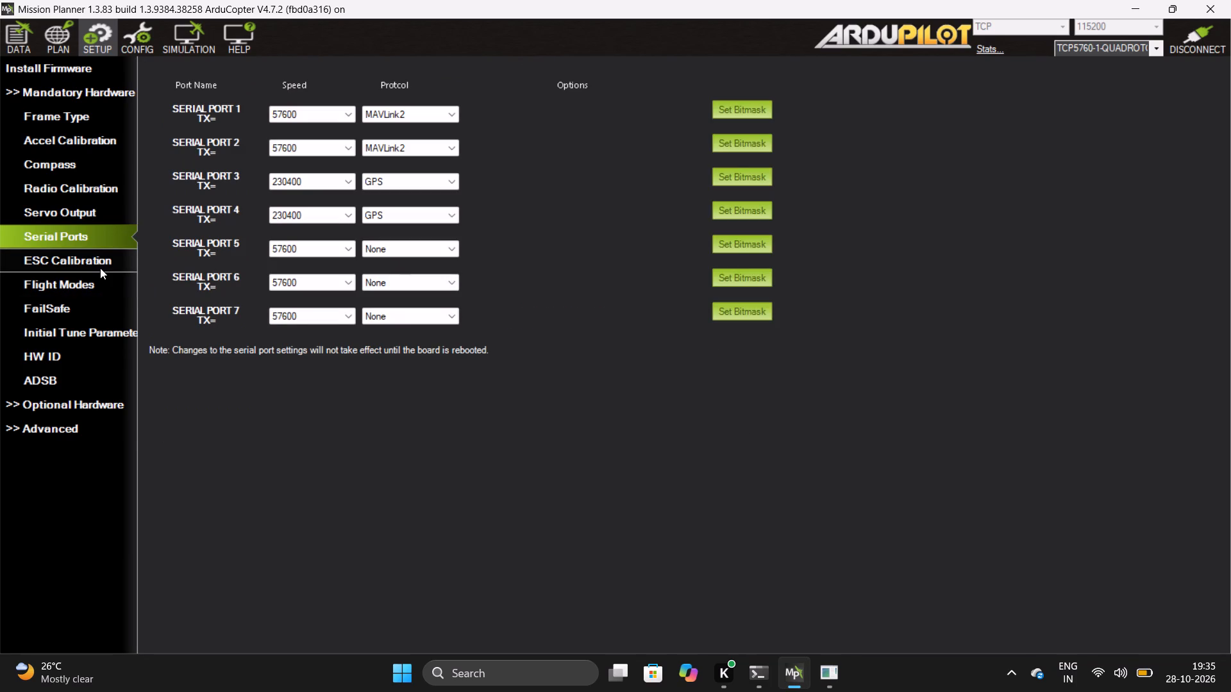
pyautogui.click(100, 268)
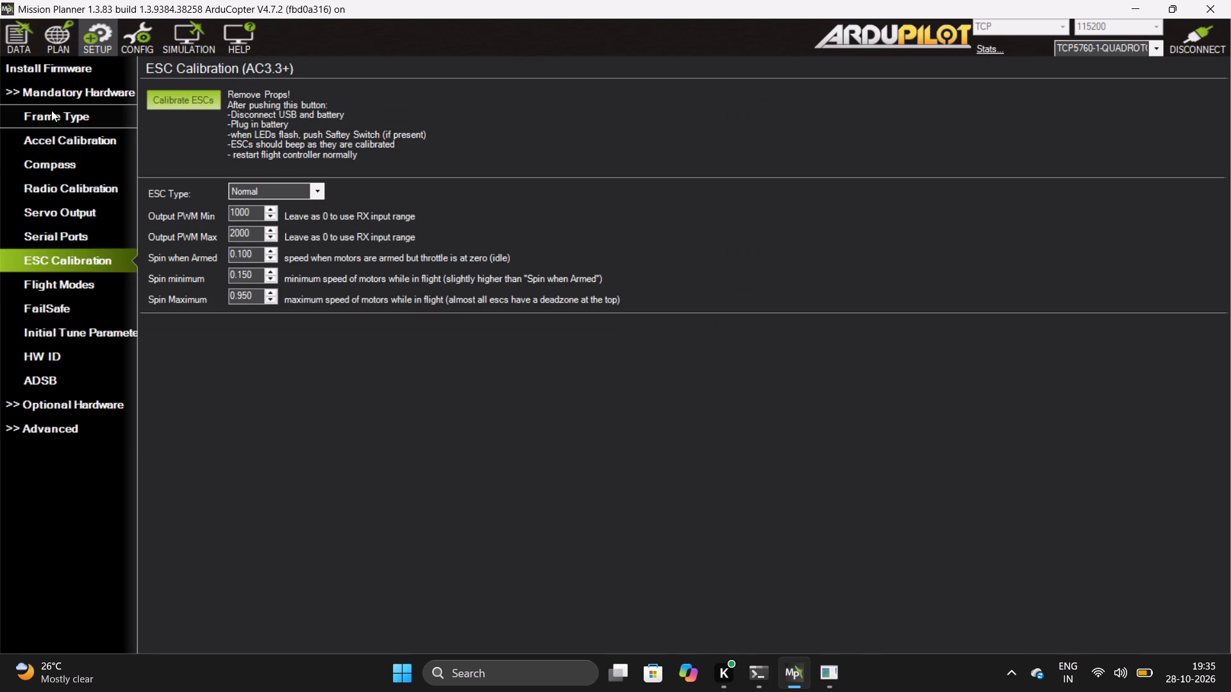
pyautogui.click(52, 116)
pyautogui.click(84, 135)
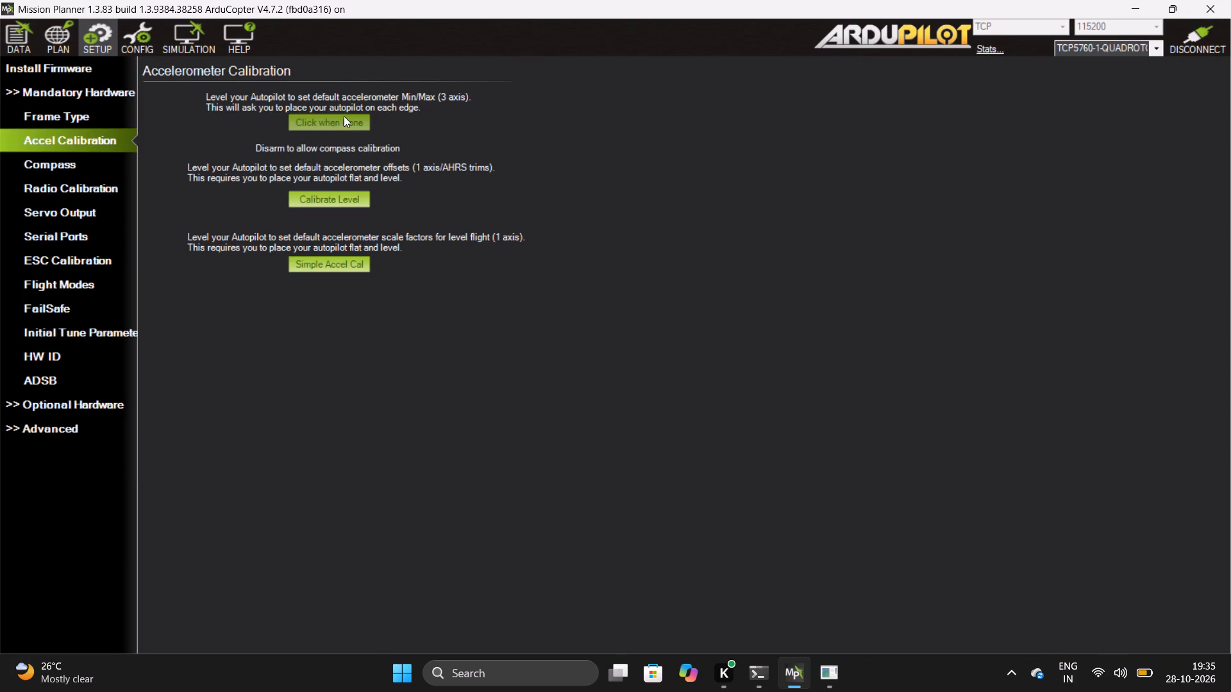
# Review the configuration settings for Basic Tuning, Extended Tuning, Onboard OSD, MAVFtp and User Params.
pyautogui.click(131, 37)
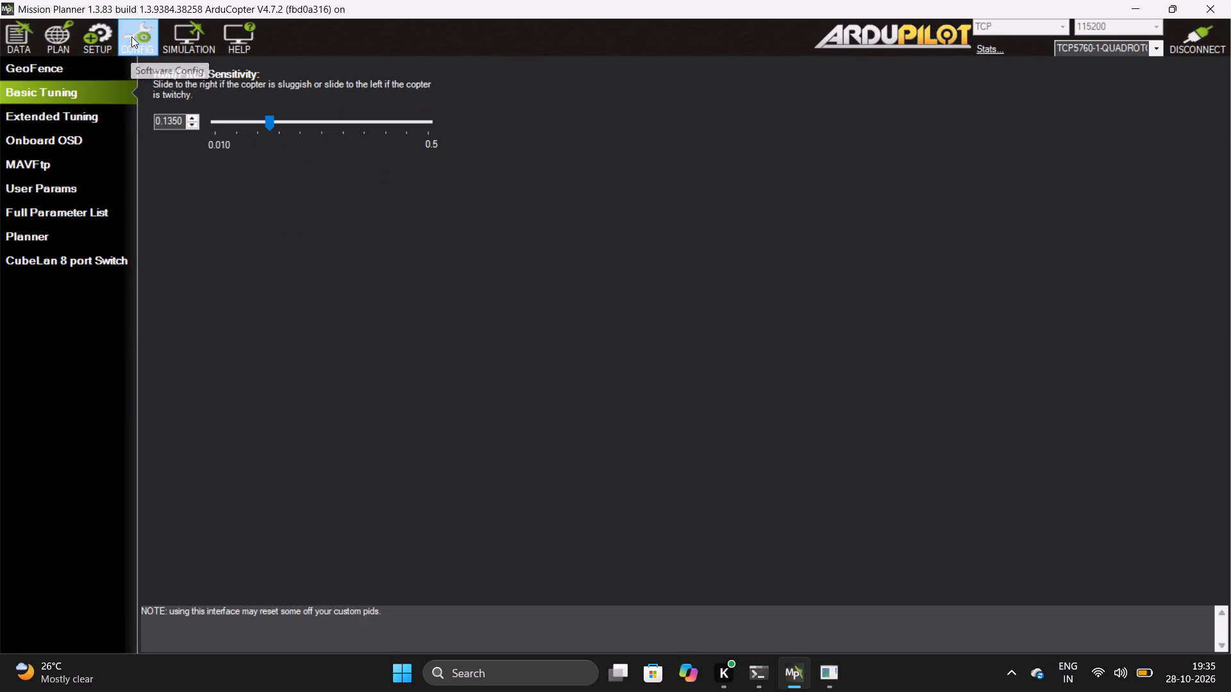
pyautogui.click(64, 108)
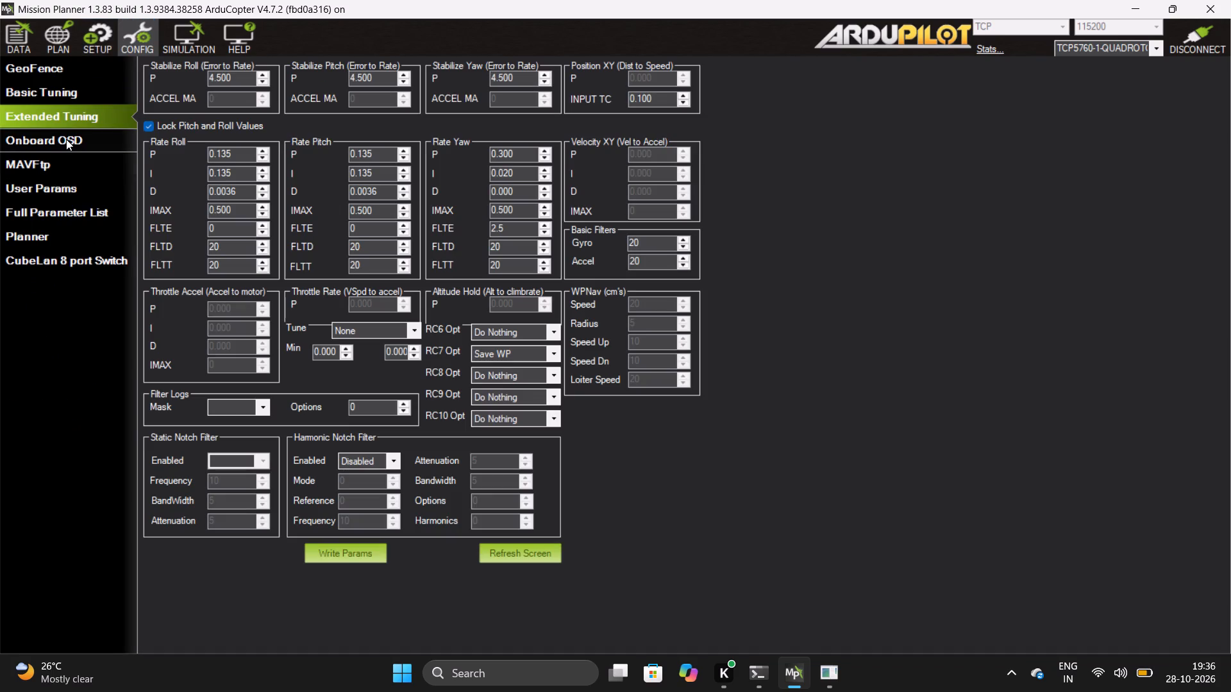
pyautogui.click(67, 139)
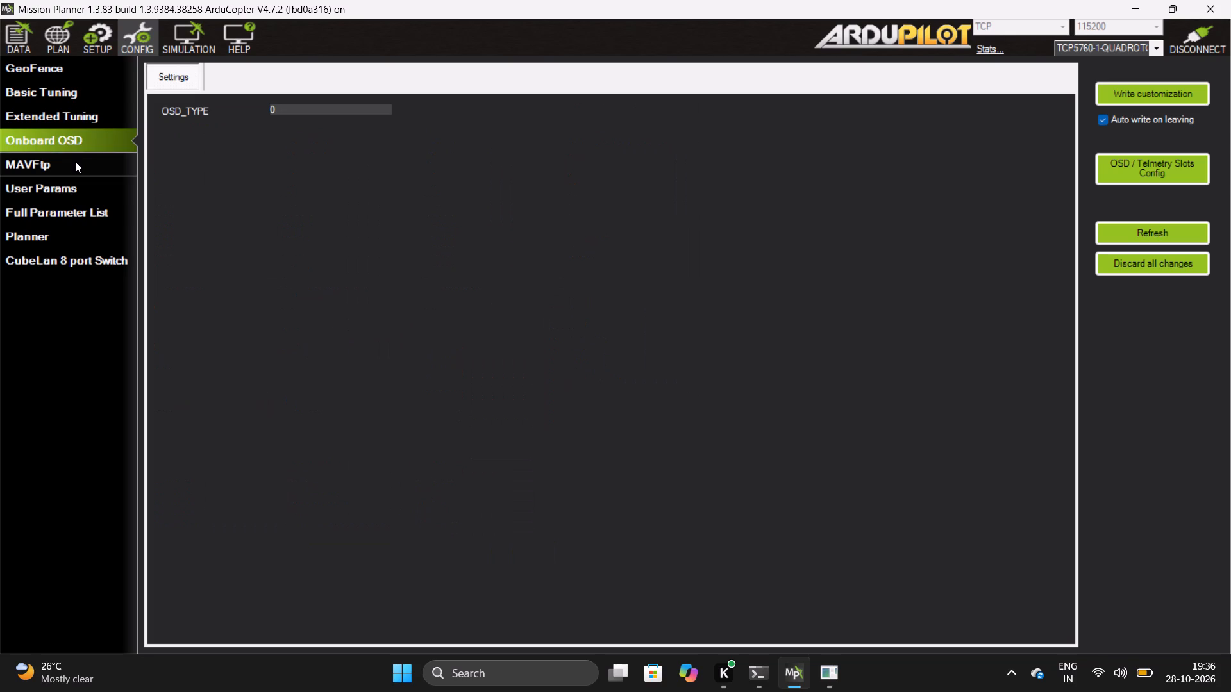
pyautogui.click(75, 161)
pyautogui.click(72, 198)
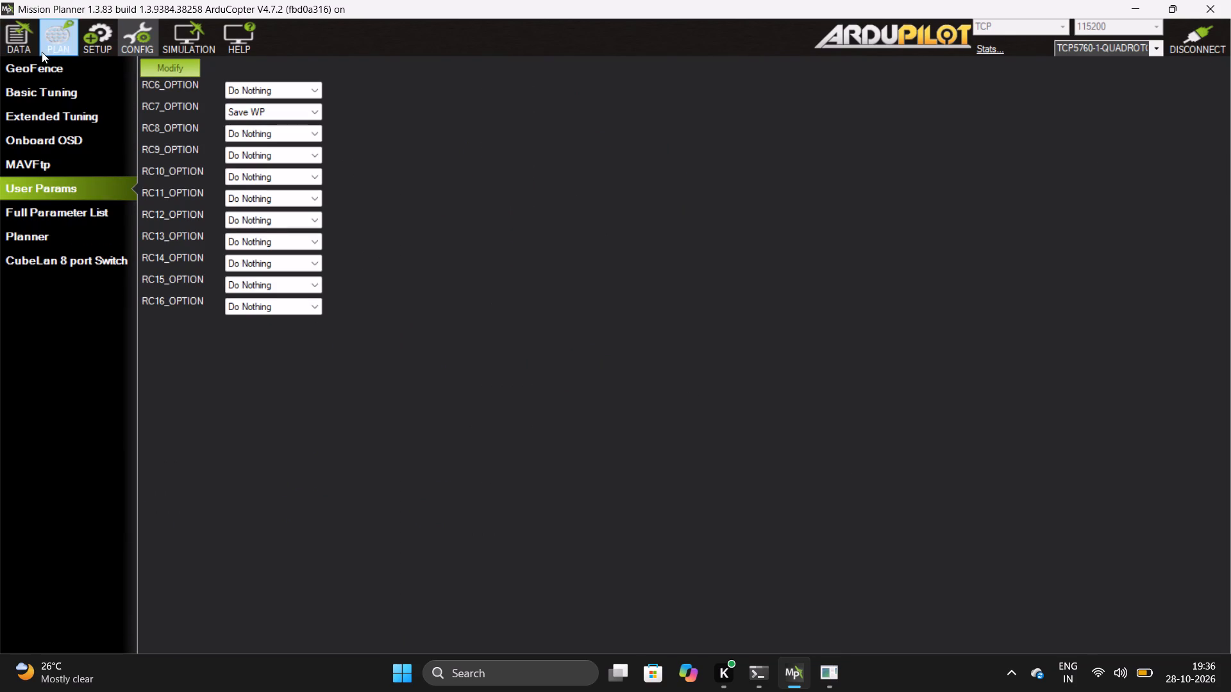
# Return to the flight data view to check the vehicle on the mission map.
pyautogui.click(27, 42)
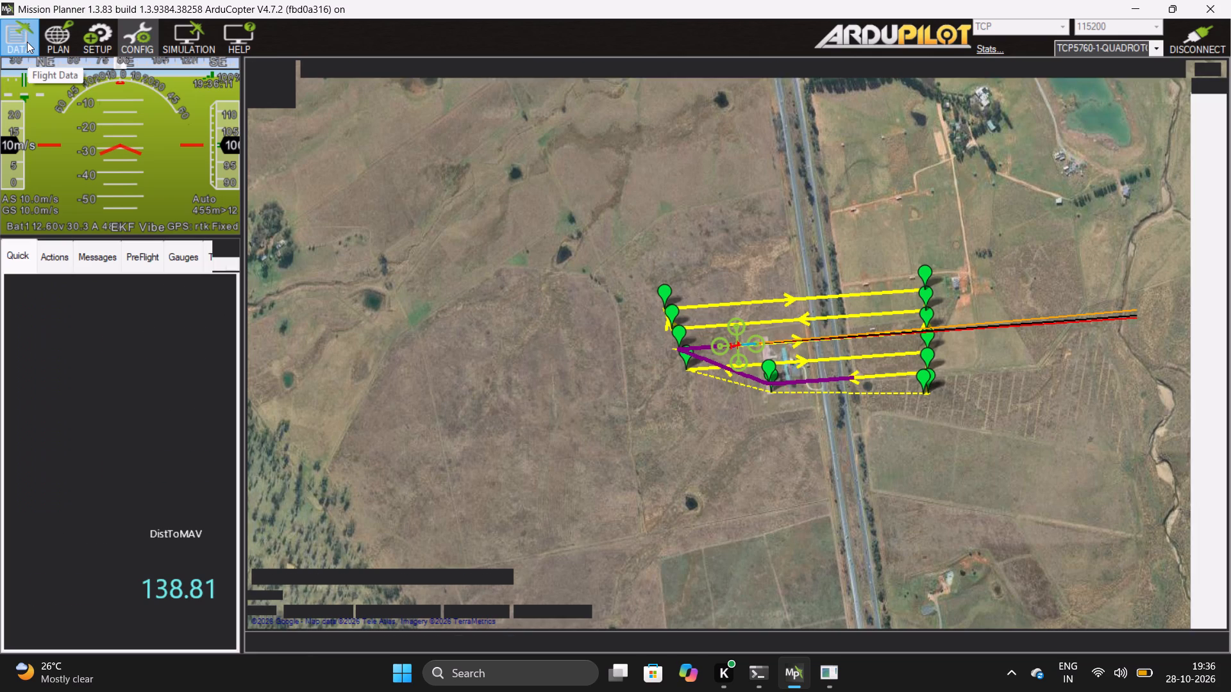
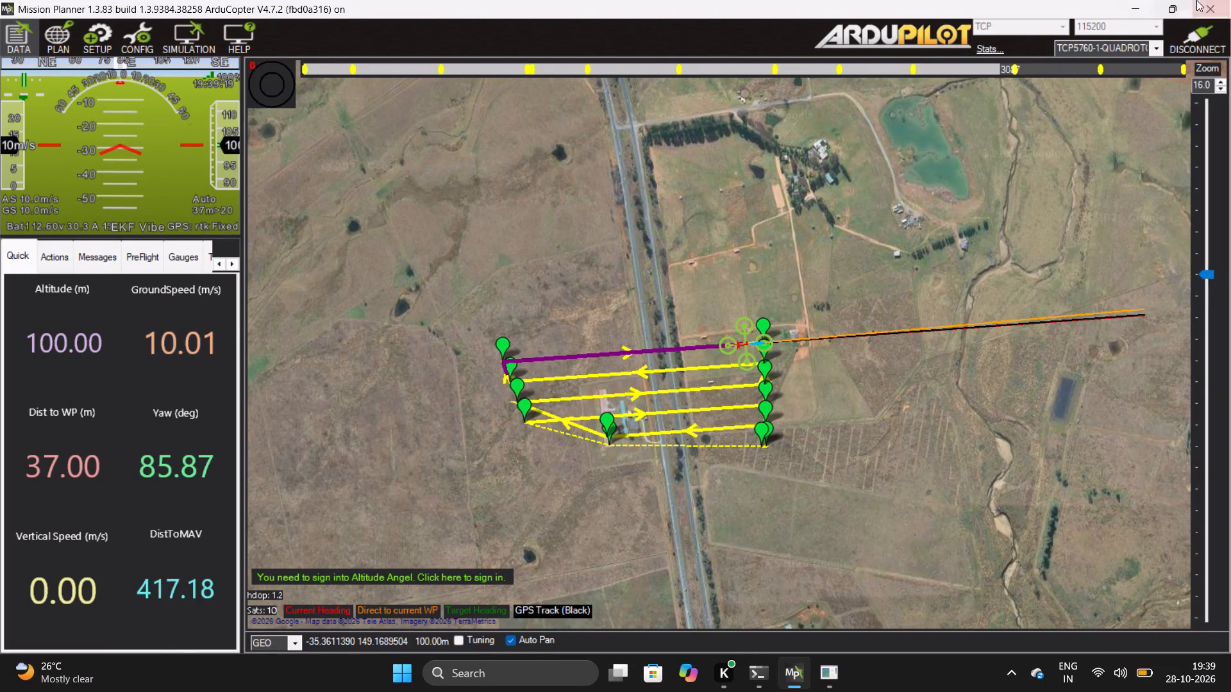
# Close the Mission Planner application from the flight data view.
pyautogui.click(1218, 6)
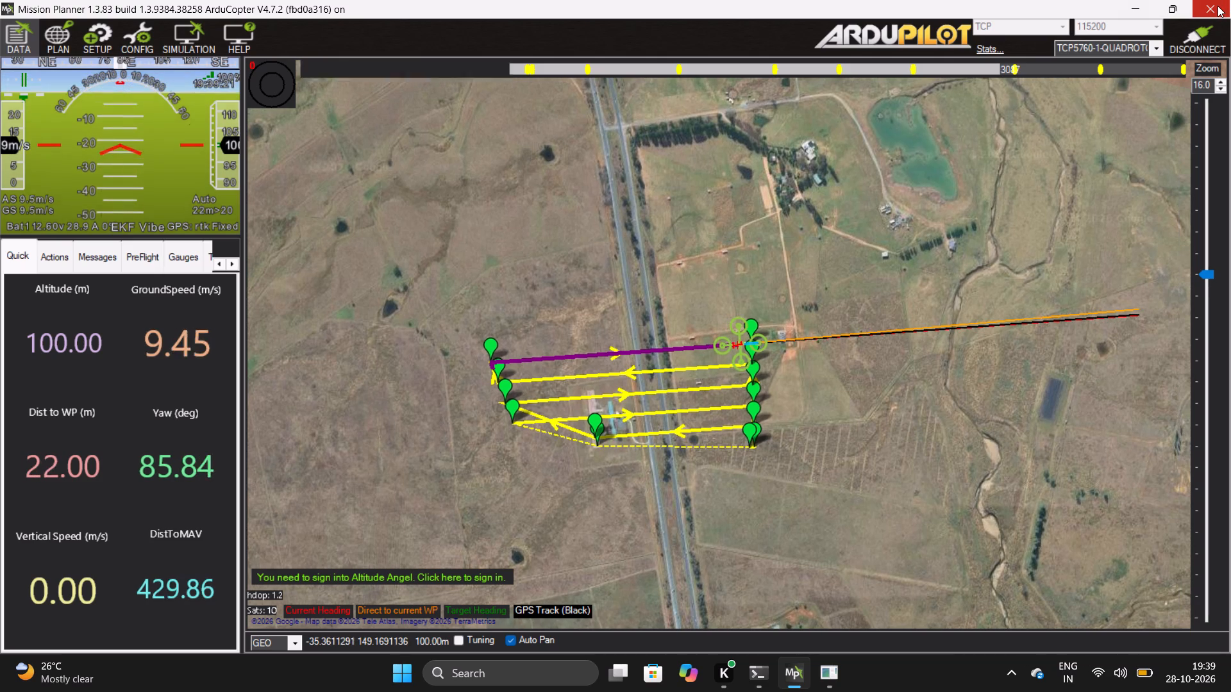
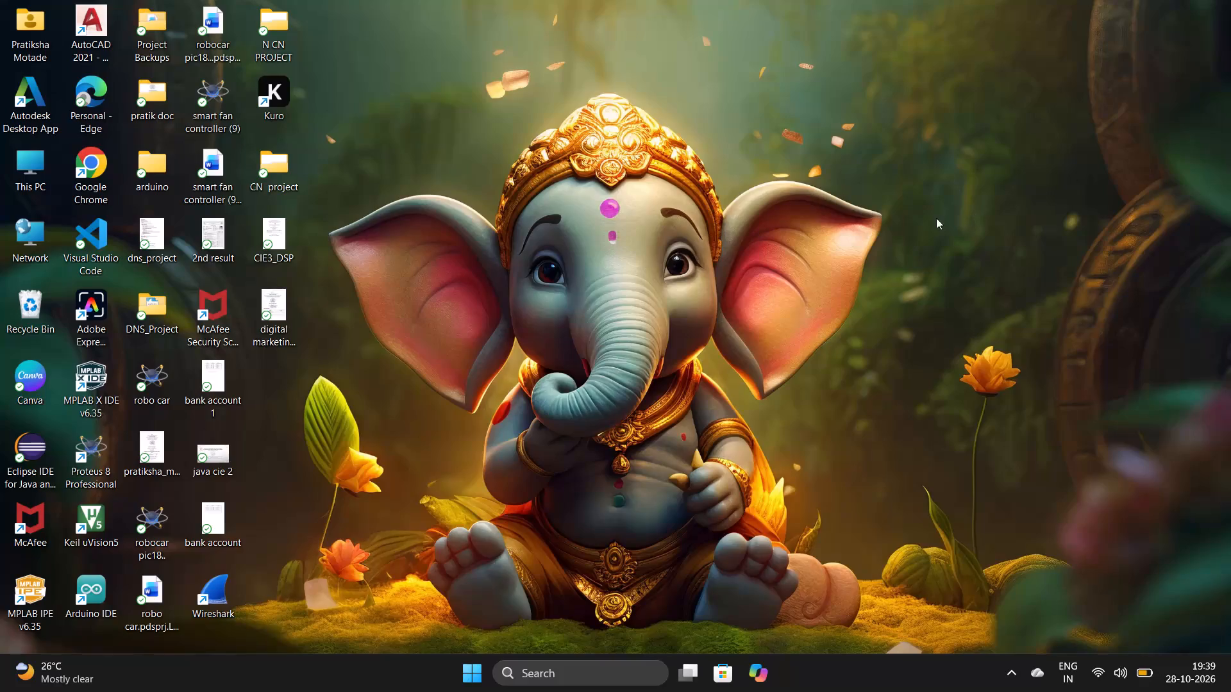
# Switch to the Windows desktop and refresh it.
pyautogui.click(893, 235)
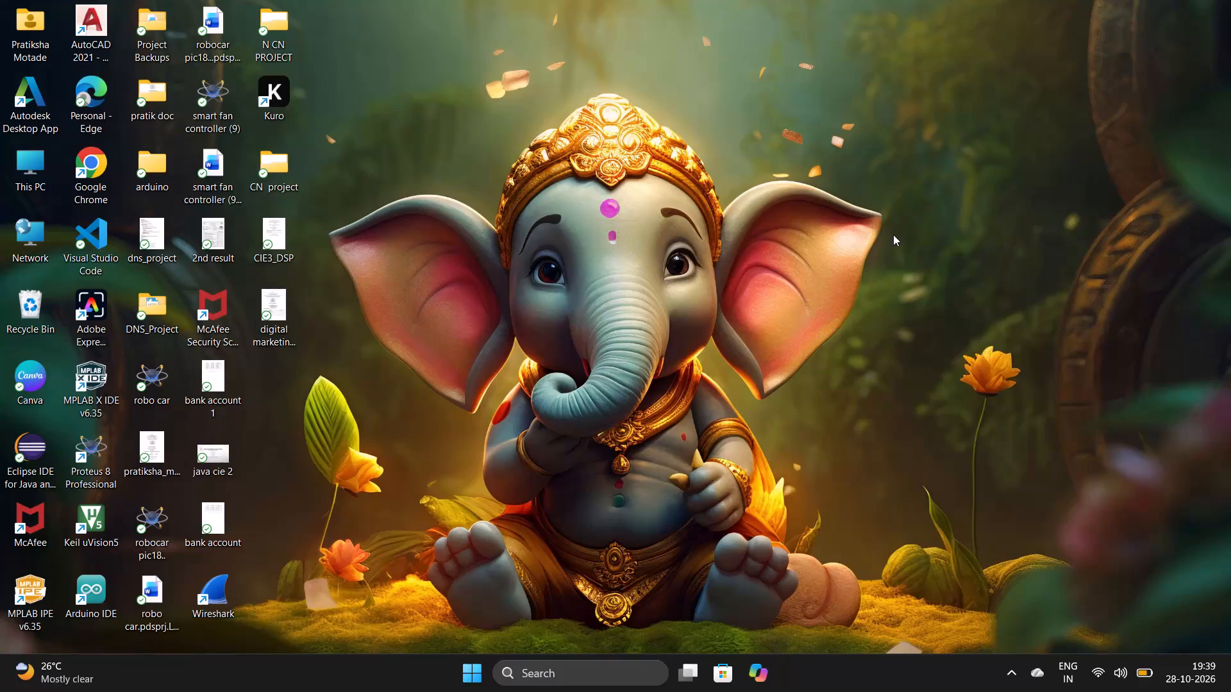
pyautogui.rightClick(893, 235)
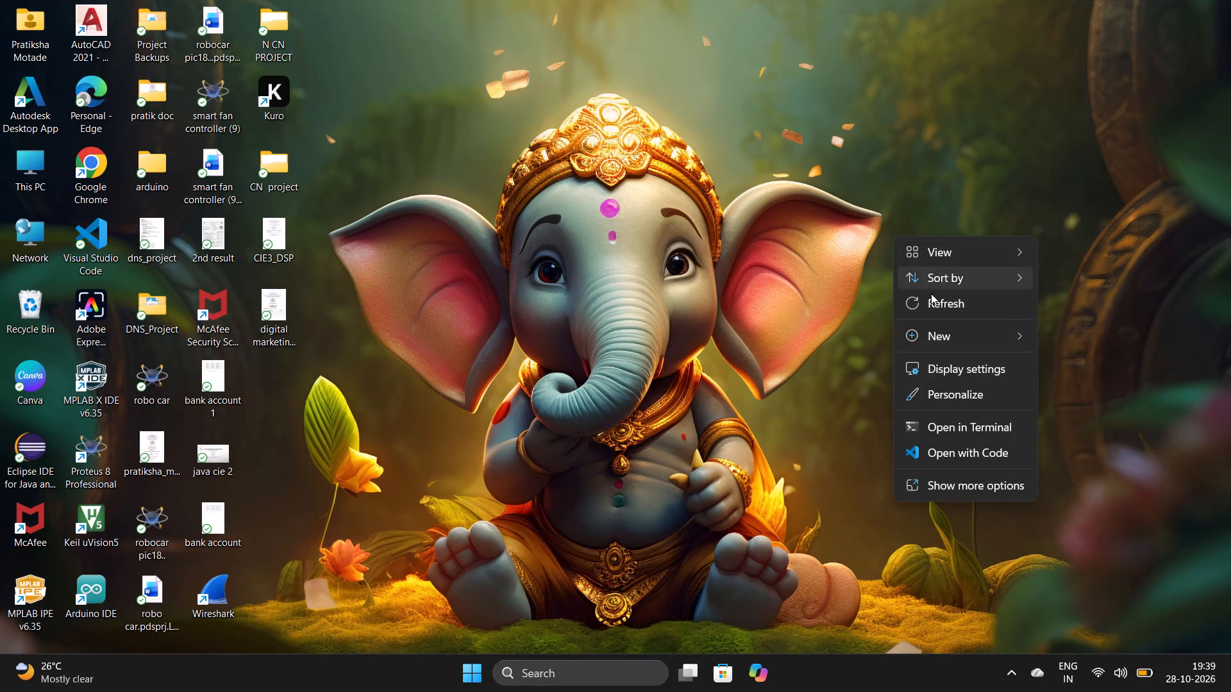
pyautogui.click(936, 306)
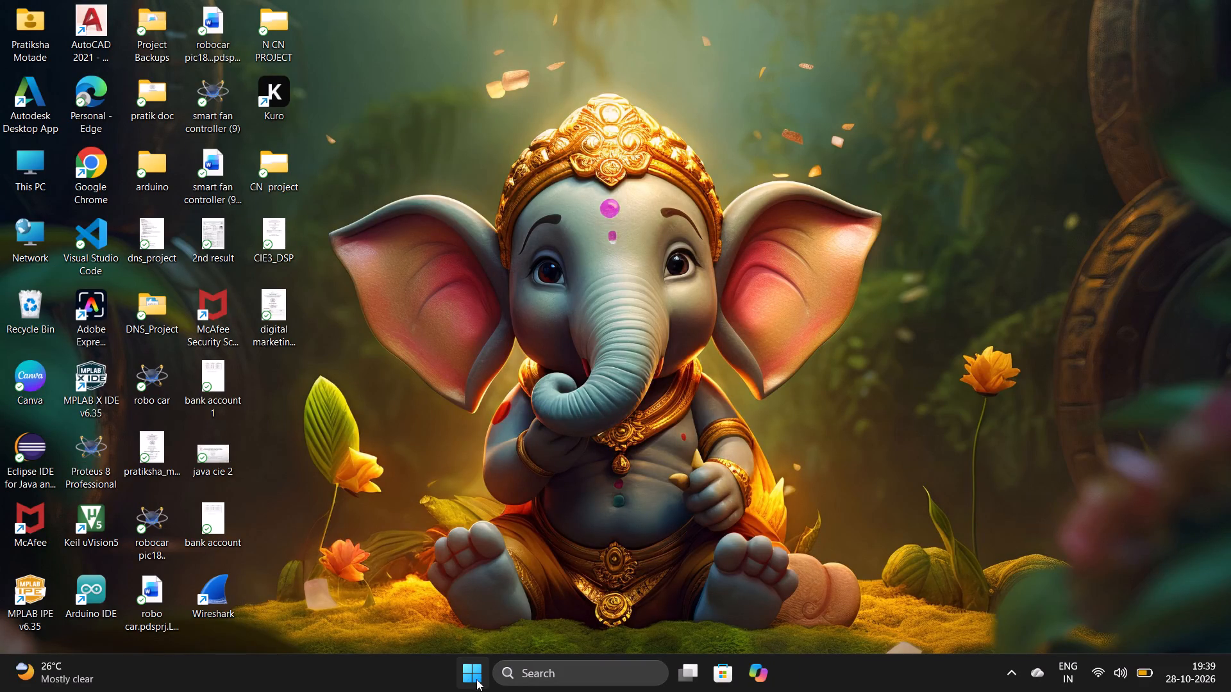
# Open the Windows power options for the computer.
pyautogui.click(476, 679)
pyautogui.click(732, 619)
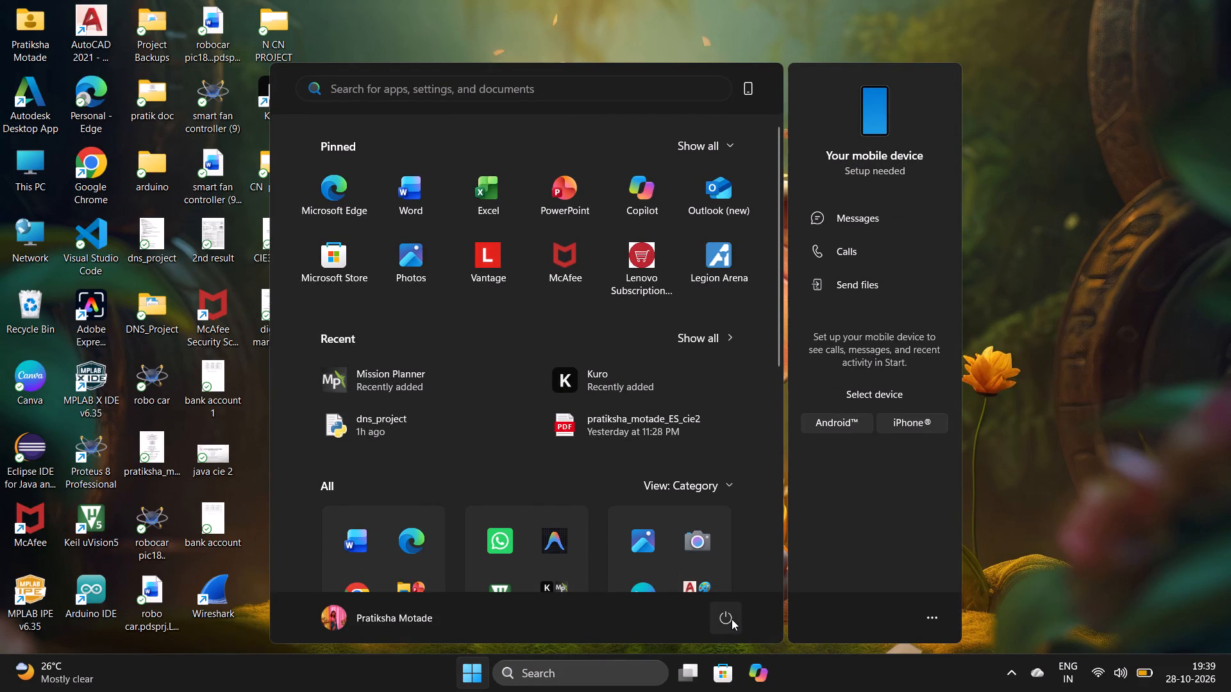